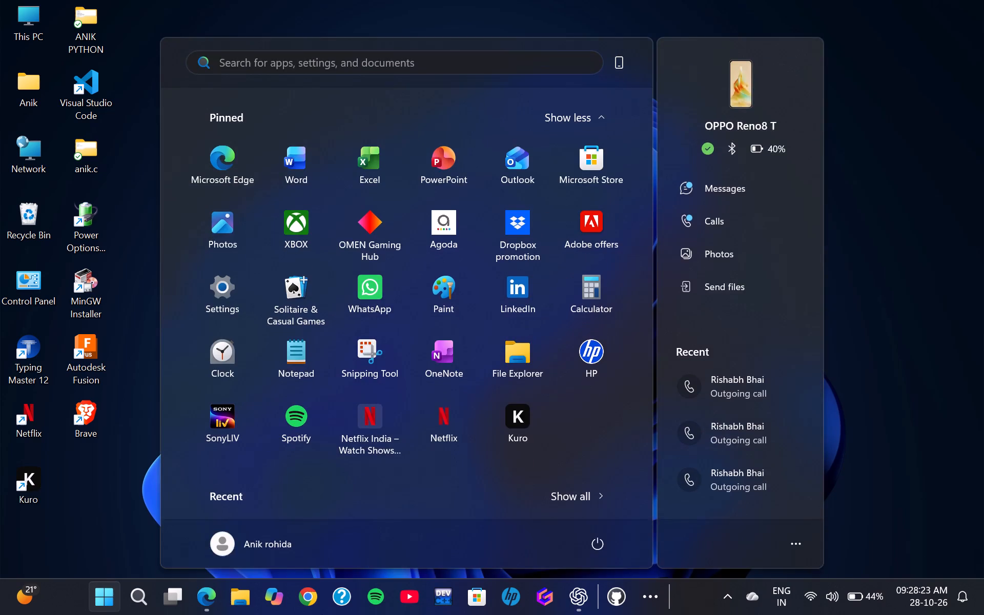
# Search Windows for FIGMA and open the Figma downloads page from the web results in Microsoft Edge.
pyautogui.write('FI')
pyautogui.write('GM')
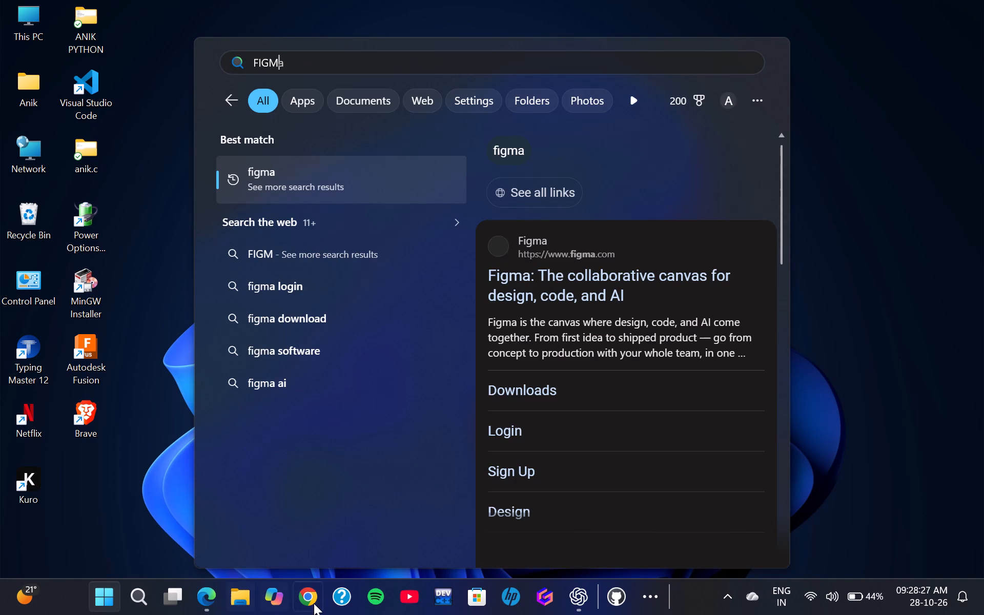
pyautogui.press('a')
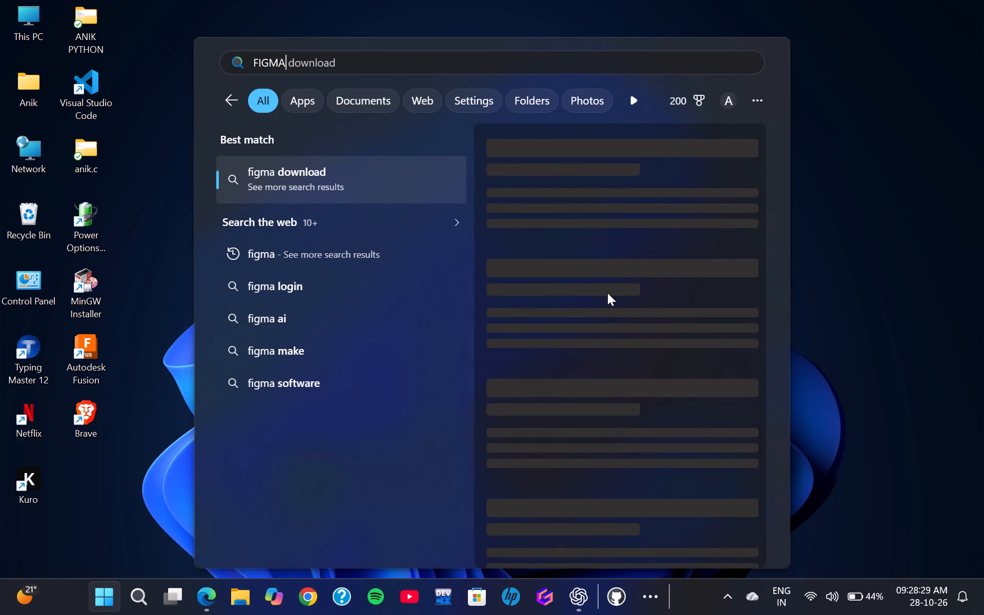
pyautogui.scroll(-2, 538, 445)
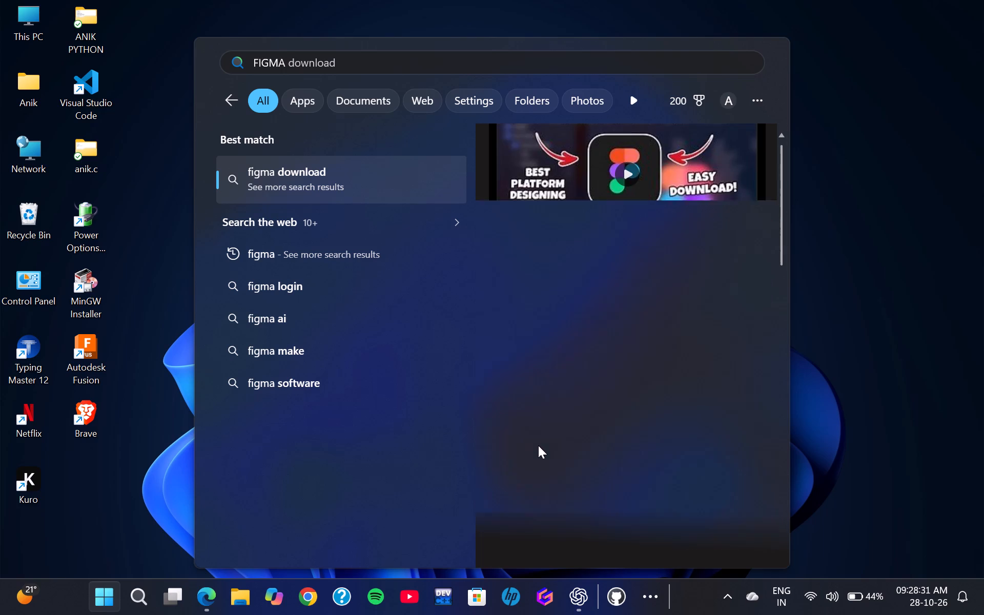
pyautogui.hscroll(1, 559, 364)
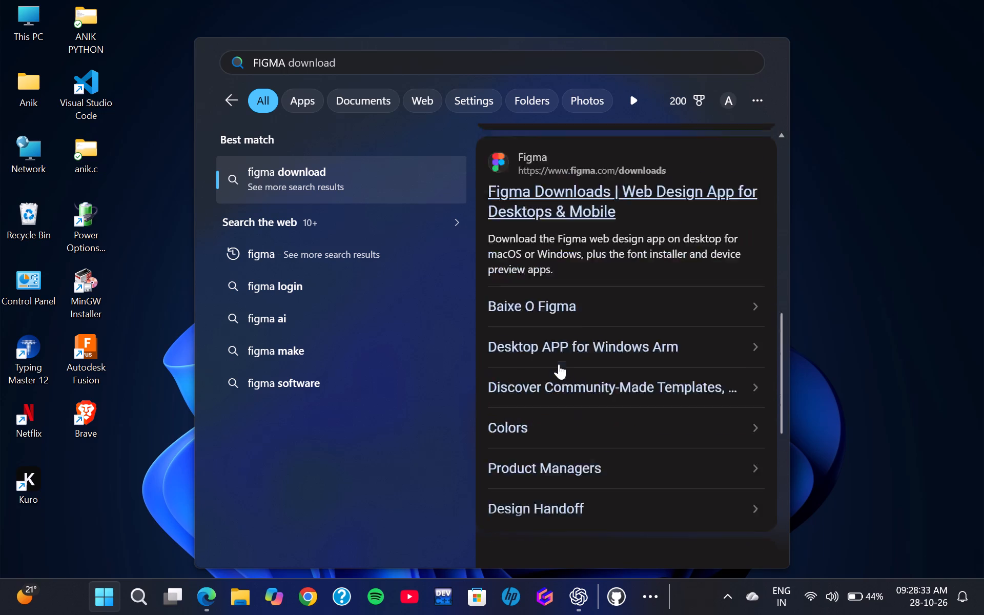
pyautogui.hscroll(1, 559, 364)
pyautogui.scroll(1, 559, 364)
pyautogui.click(573, 434)
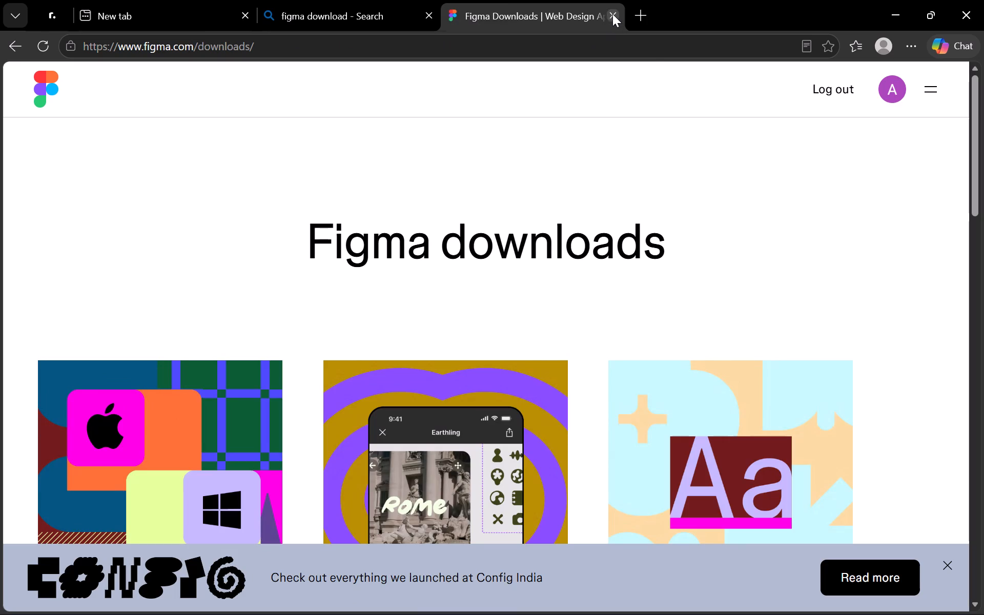
# Close the Figma downloads page and shorten the remaining web search to just figma.
pyautogui.click(612, 14)
pyautogui.scroll(-2, 276, 206)
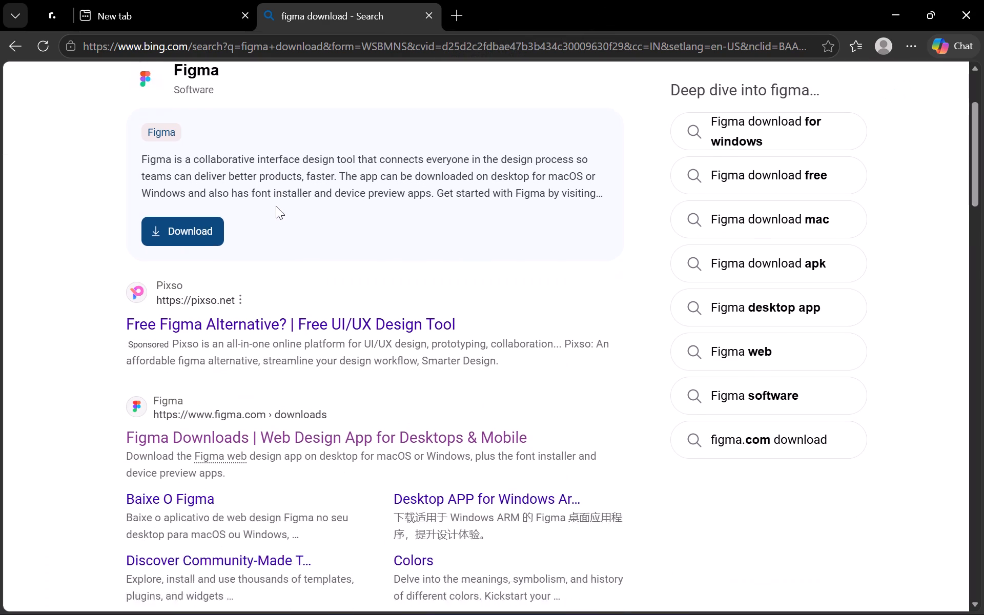
pyautogui.scroll(-1, 276, 206)
pyautogui.scroll(3, 244, 227)
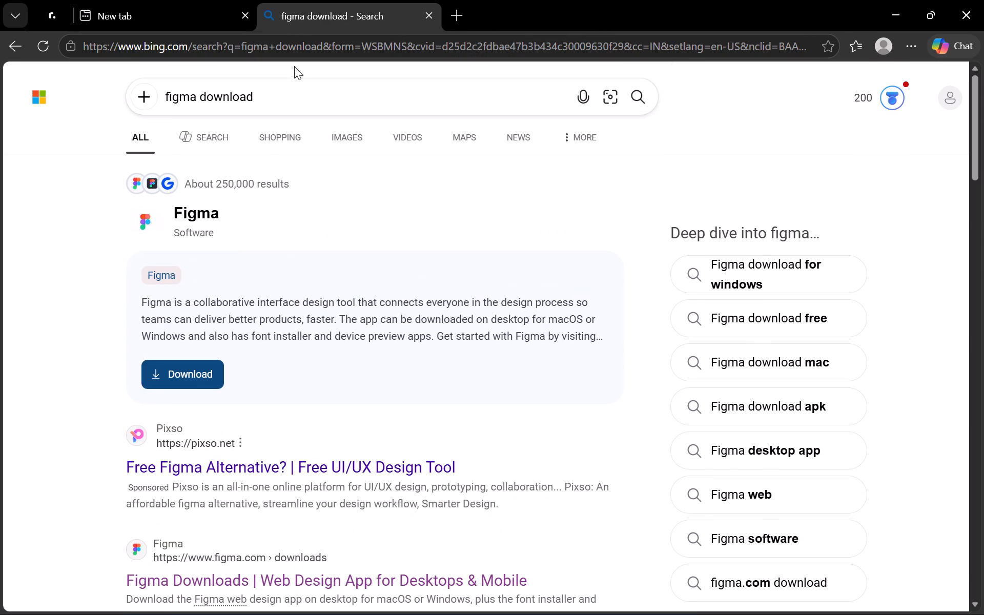
pyautogui.click(306, 106)
pyautogui.press('BackSpace')
pyautogui.press('BackSpace')
pyautogui.press('BackSpace')
pyautogui.press('BackSpace')
pyautogui.press('BackSpace')
pyautogui.press('BackSpace')
pyautogui.press('BackSpace')
pyautogui.press('BackSpace')
pyautogui.press('BackSpace')
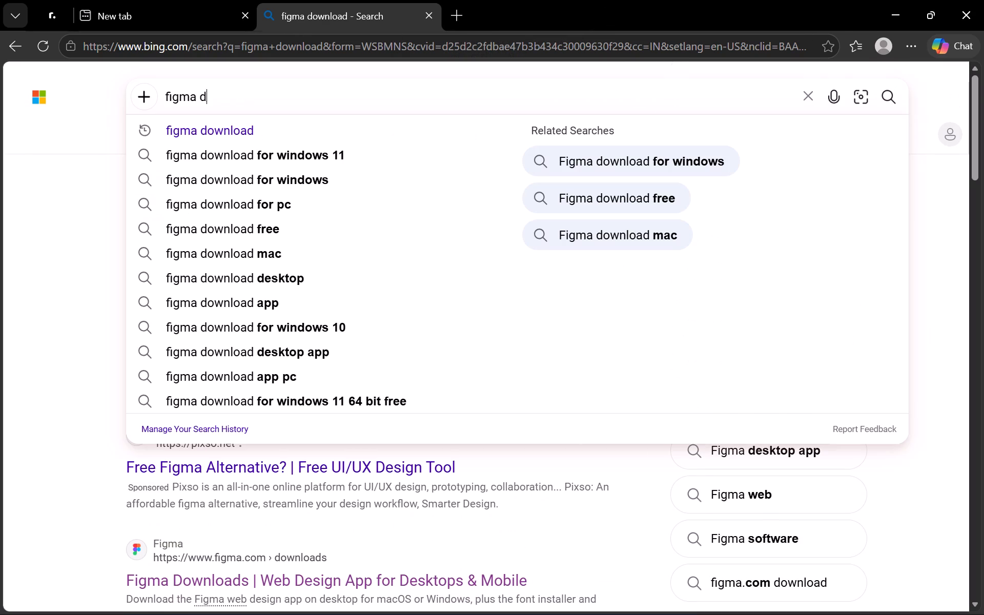
pyautogui.press('Return')
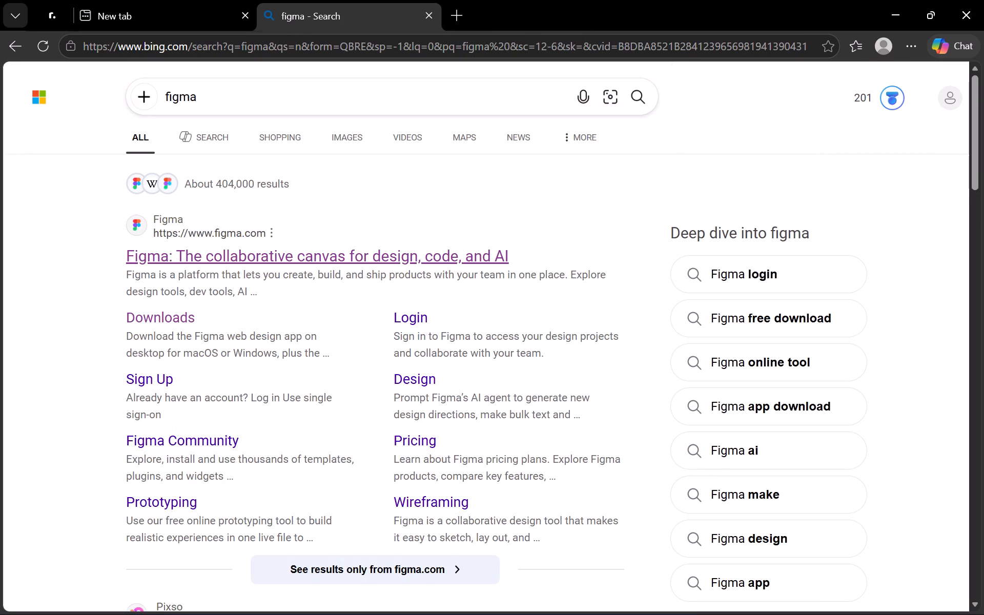
# Open the main Figma website from the search results and open the recent design file Untitled.
pyautogui.scroll(-1, 306, 106)
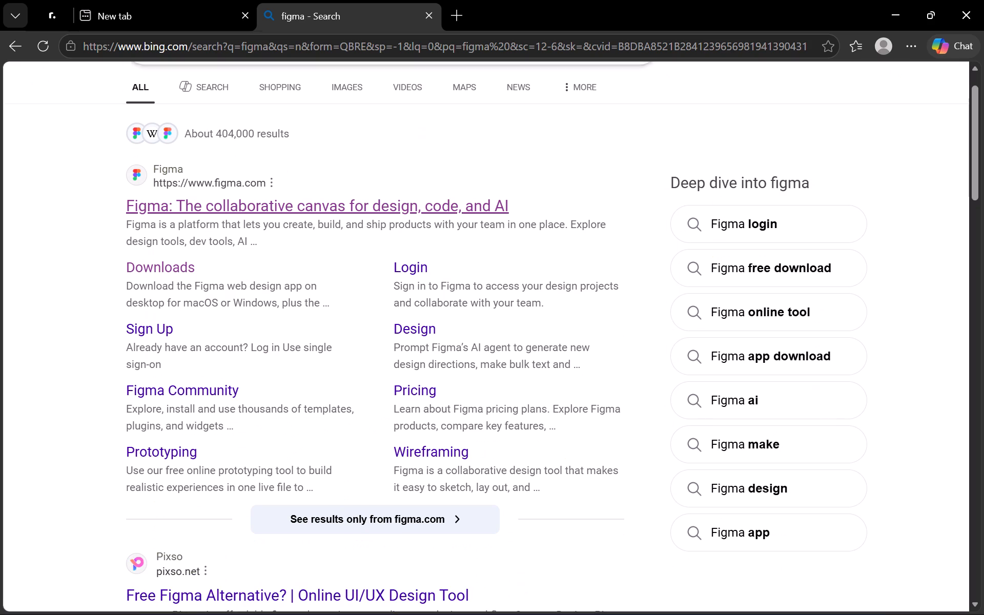
pyautogui.click(397, 203)
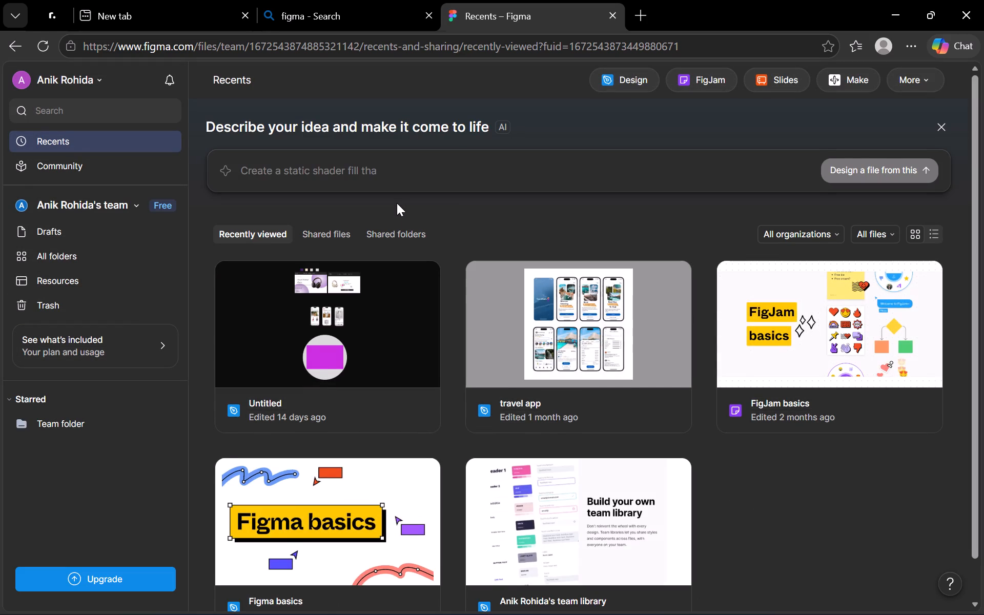
pyautogui.scroll(-1, 397, 203)
pyautogui.click(390, 321)
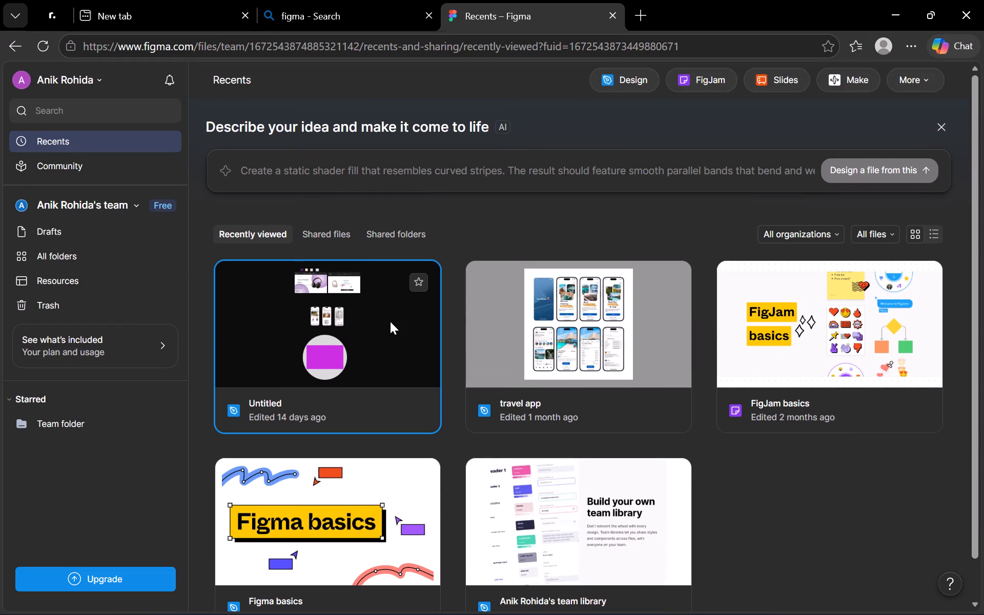
pyautogui.doubleClick(390, 321)
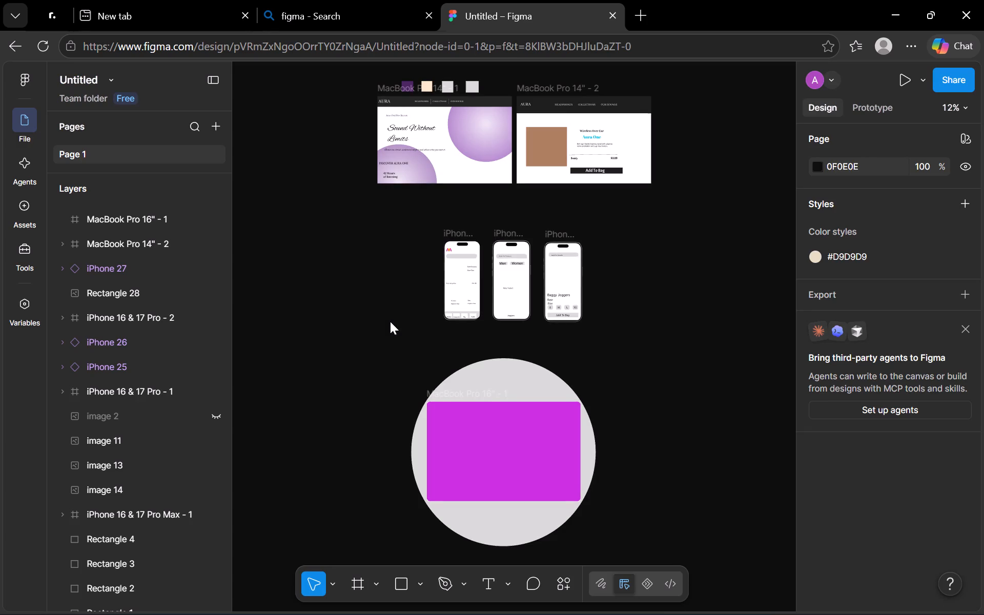
# Look over the existing designs on the canvas, from the headphone store pages and phone screens down to the magenta frame.
pyautogui.scroll(1, 390, 321)
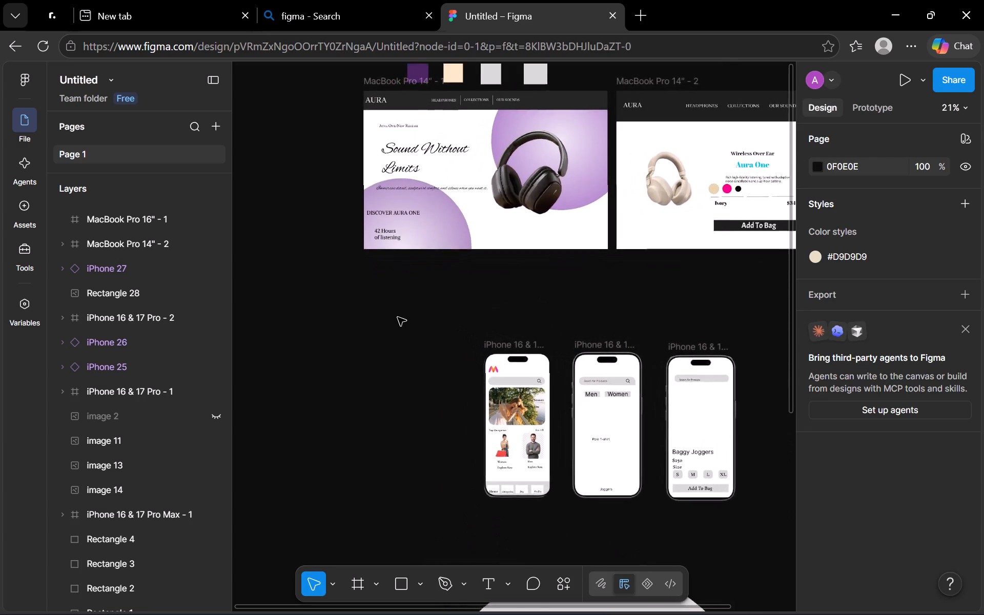
pyautogui.hscroll(-1, 398, 317)
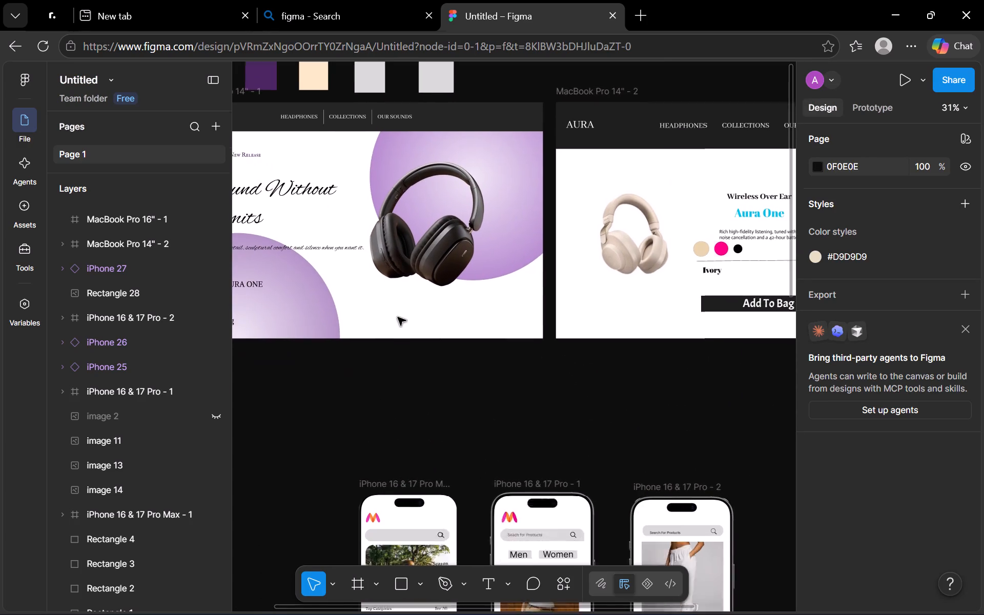
pyautogui.hscroll(-3, 398, 317)
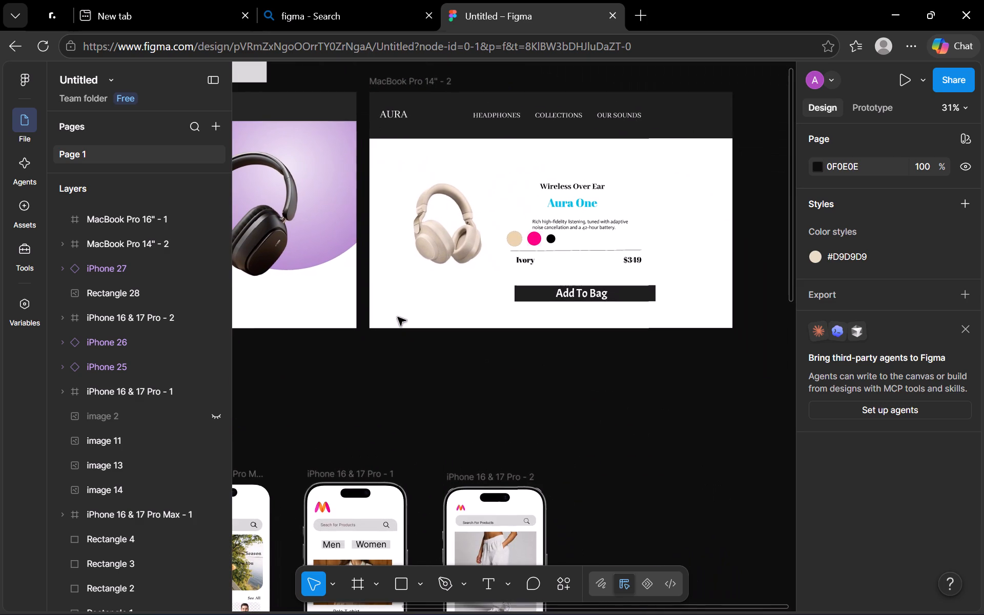
pyautogui.hscroll(1, 399, 314)
pyautogui.scroll(-1, 399, 314)
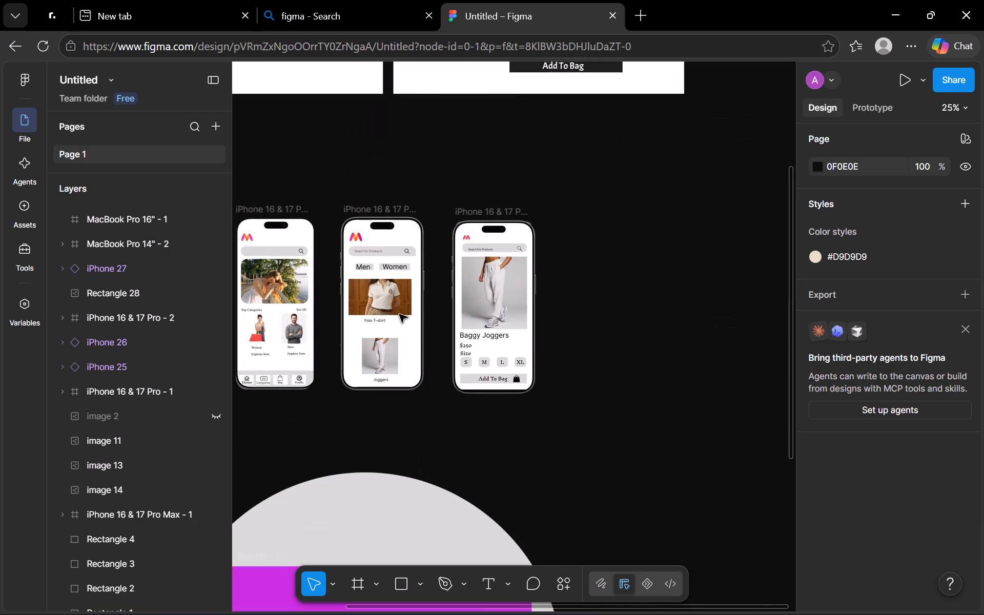
pyautogui.scroll(-3, 399, 314)
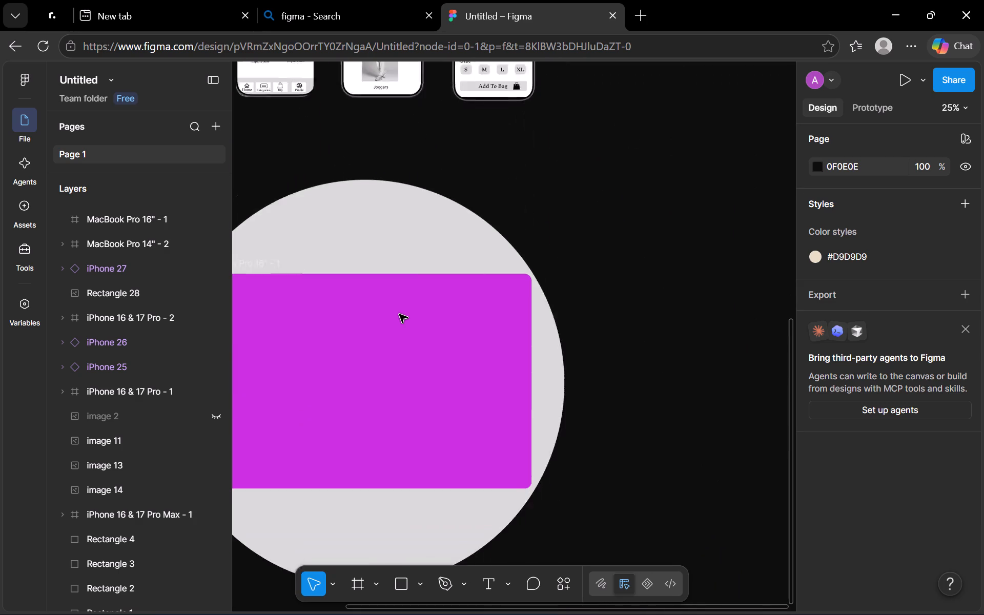
pyautogui.scroll(-1, 399, 314)
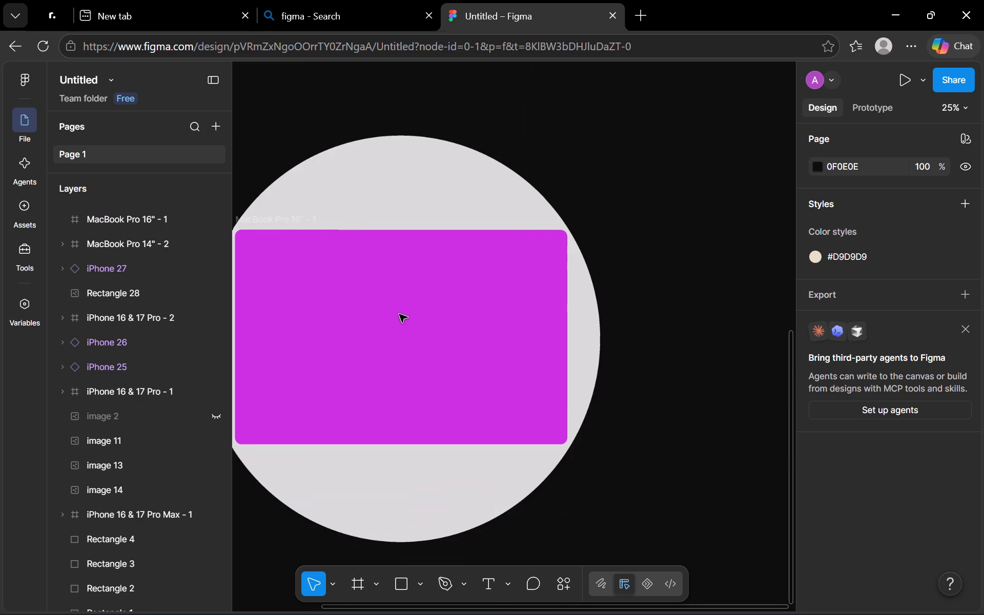
pyautogui.scroll(-1, 399, 314)
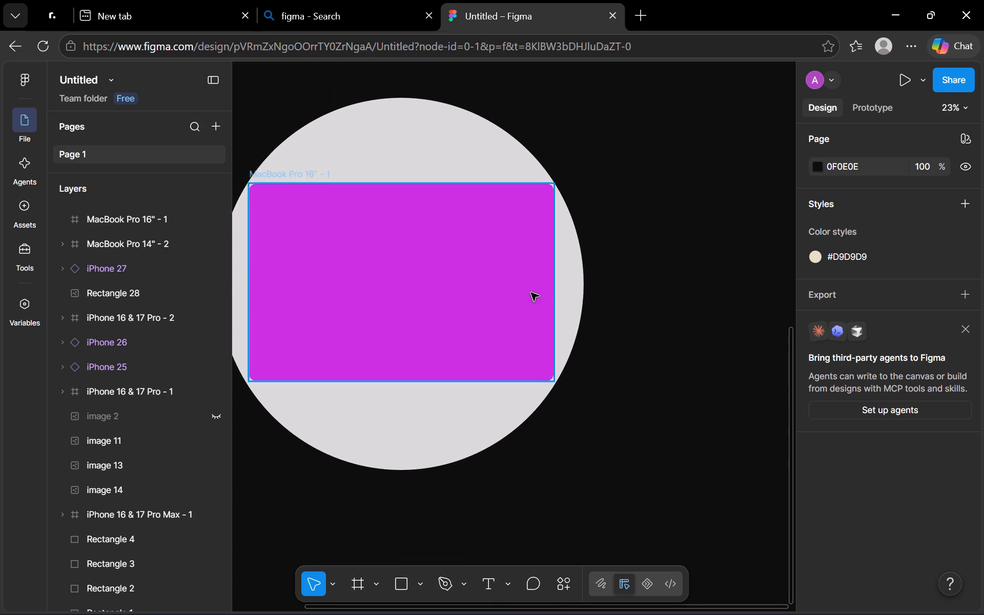
pyautogui.hscroll(1, 647, 281)
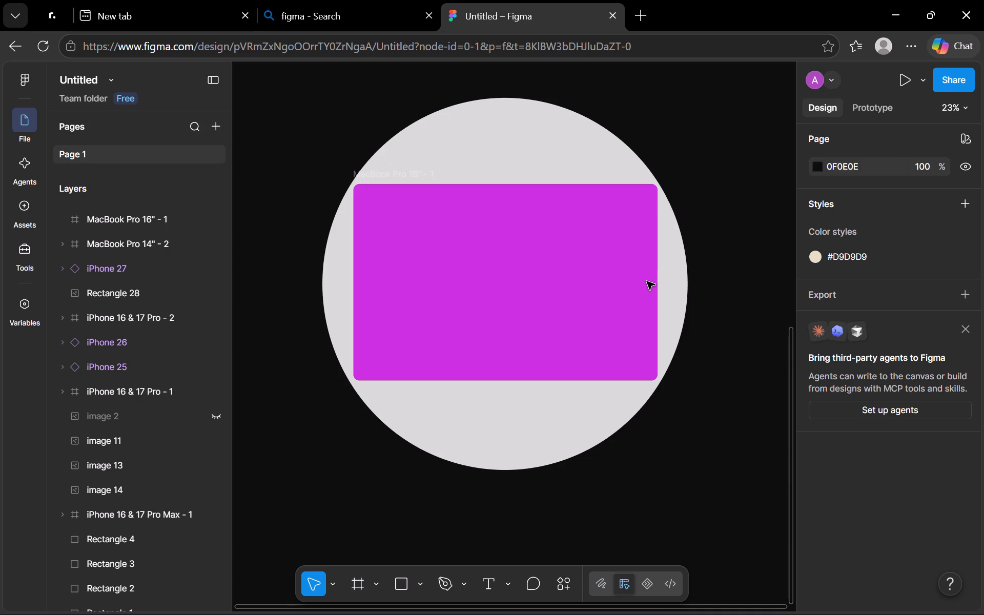
# Select the magenta MacBook Pro 16" - 1 frame and open its fill colour choices.
pyautogui.click(539, 247)
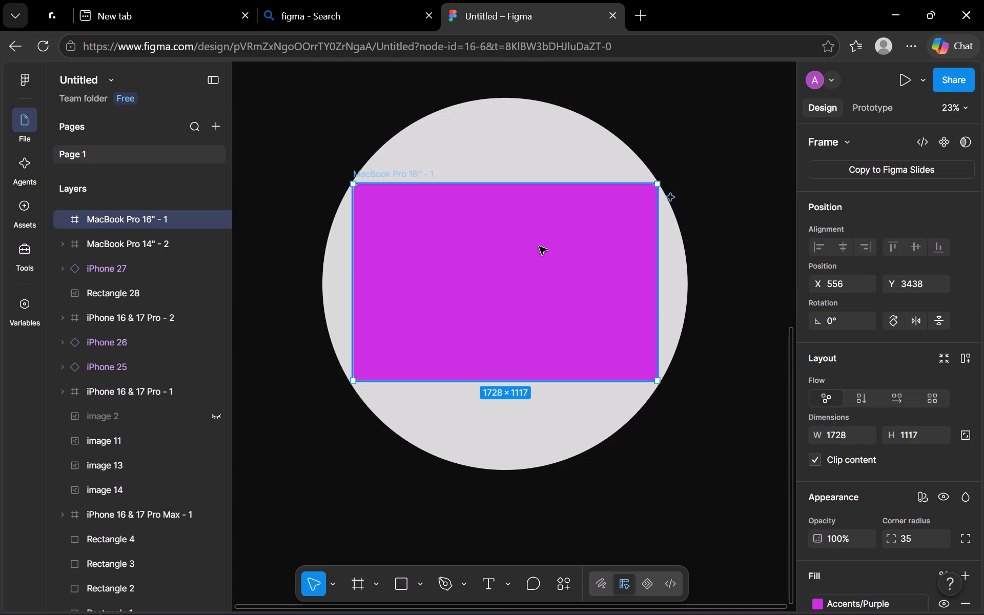
pyautogui.rightClick(539, 247)
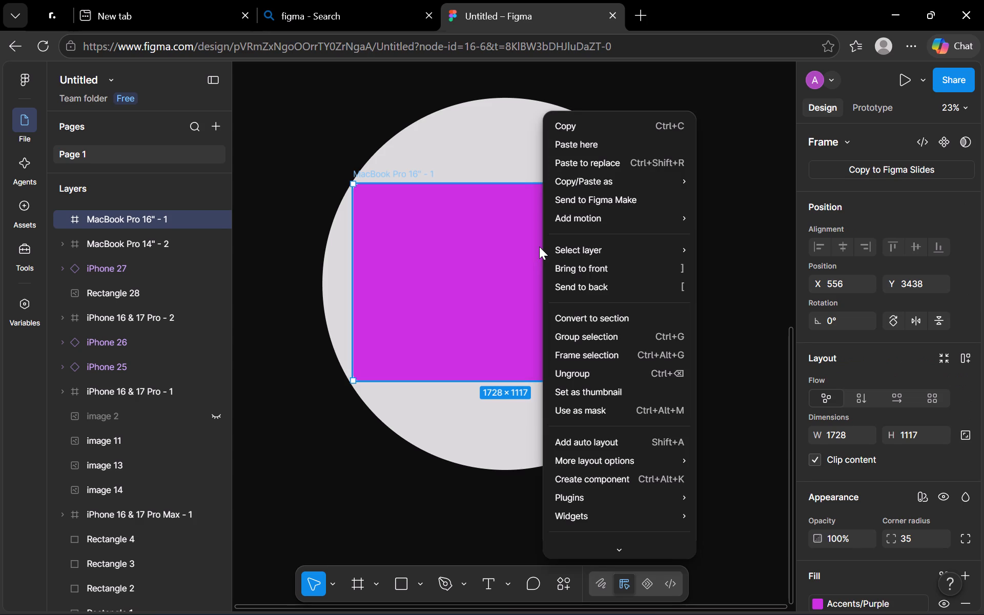
pyautogui.click(478, 301)
pyautogui.click(478, 301)
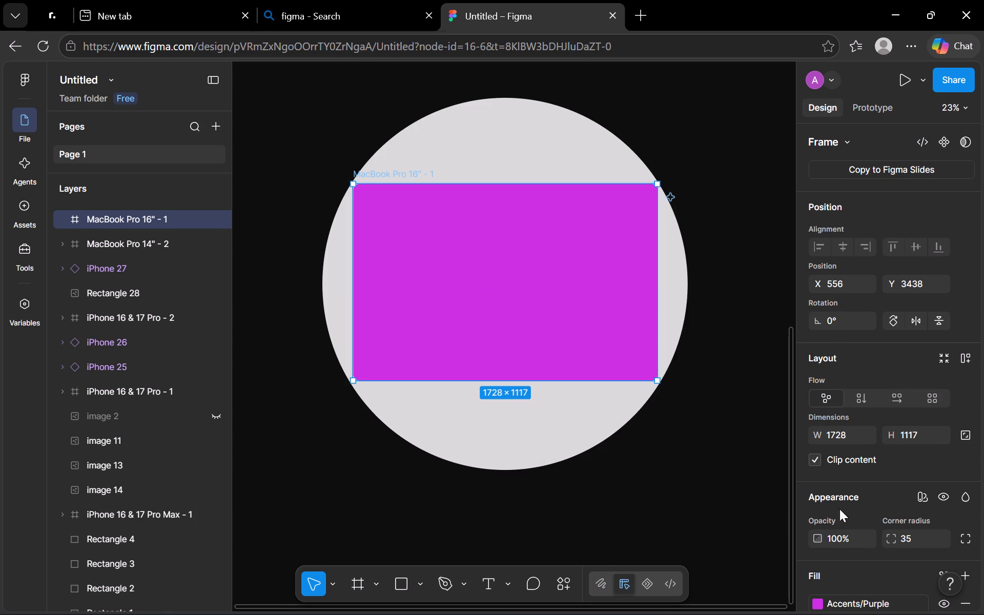
pyautogui.scroll(-1, 809, 531)
pyautogui.click(882, 479)
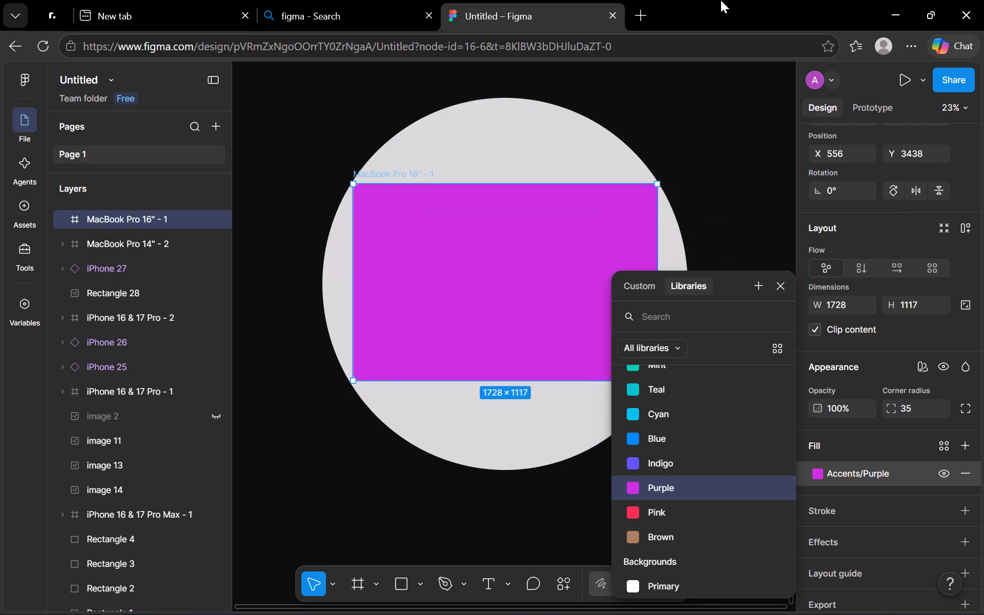
# Search the web in a new browser tab for PINK TYPE COLOUR FOR CHEESECAKE.
pyautogui.click(636, 22)
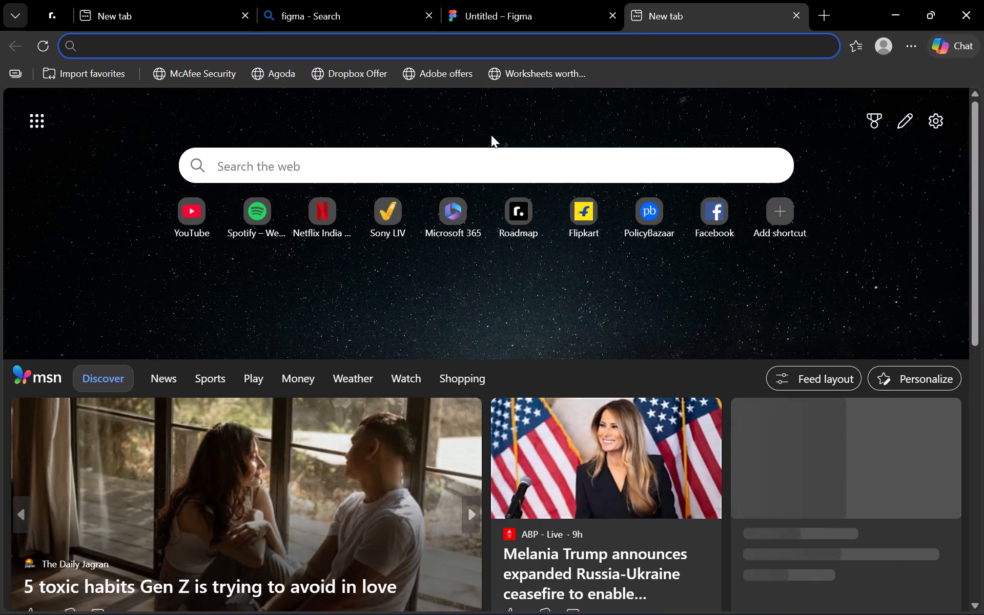
pyautogui.click(487, 162)
pyautogui.press('o')
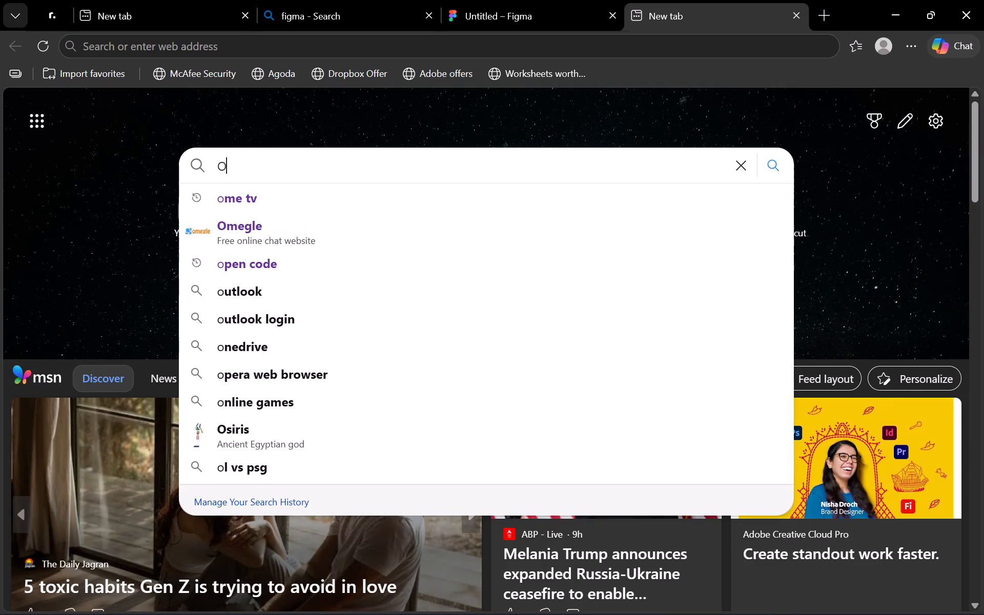
pyautogui.press('BackSpace')
pyautogui.write('PINK TYPE COLOUR FOR')
pyautogui.press('space')
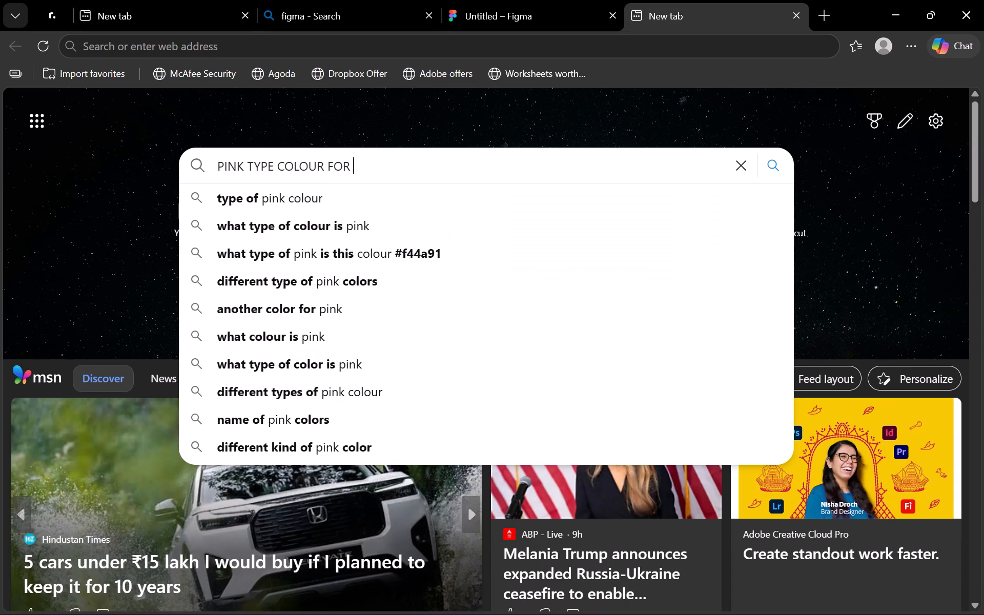
pyautogui.write('CHEESECAKE')
pyautogui.press('Return')
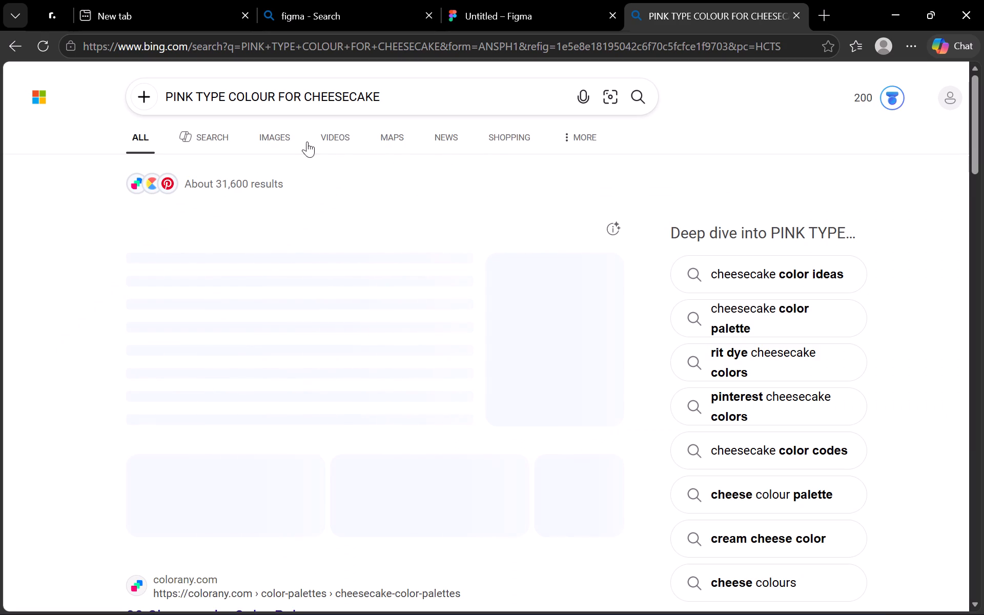
# Show the image results for the cheesecake colour search and look through the pink cheesecake pictures.
pyautogui.click(267, 141)
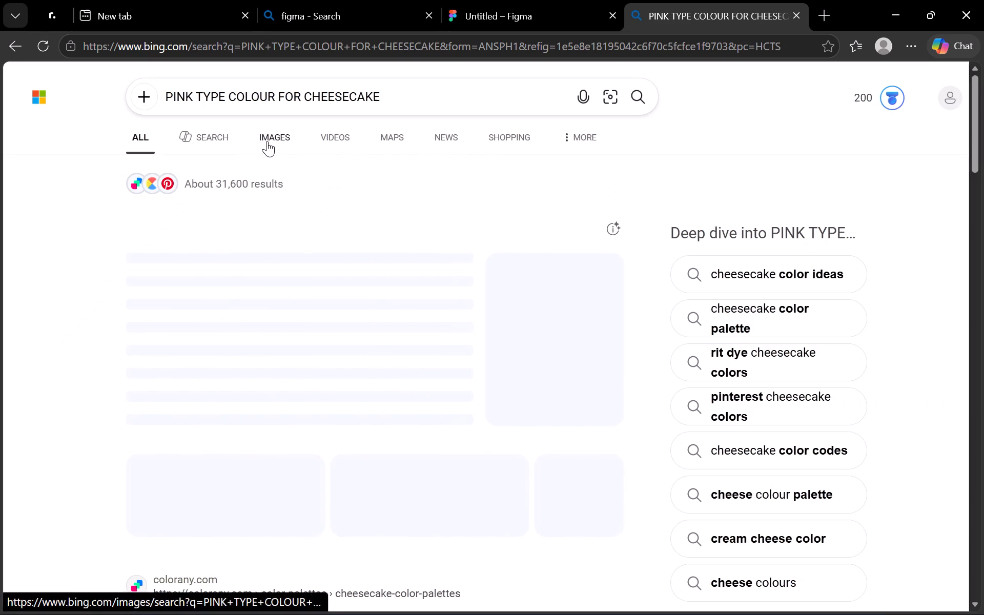
pyautogui.scroll(-1, 362, 252)
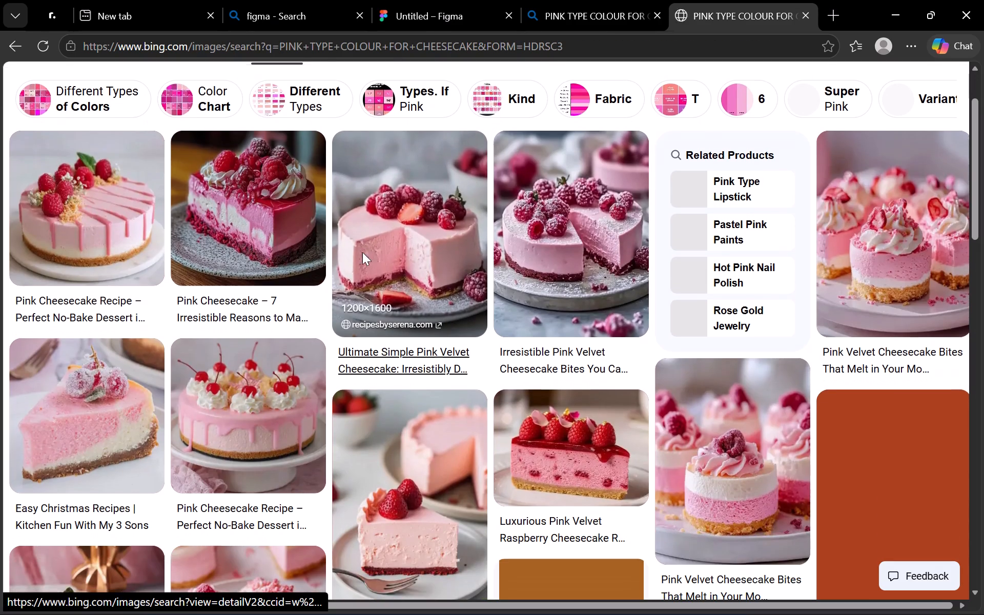
pyautogui.scroll(-4, 362, 252)
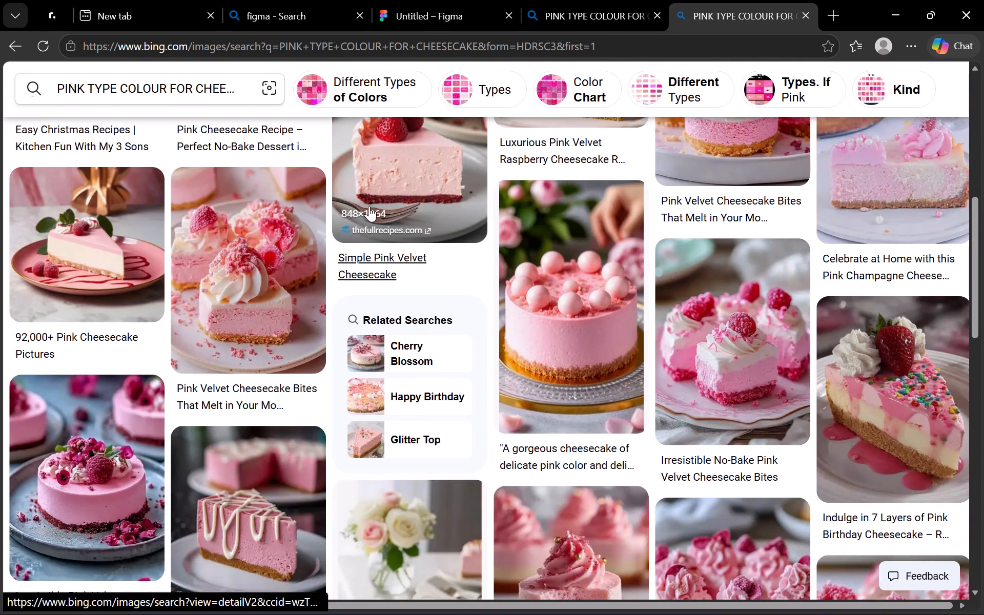
pyautogui.scroll(5, 385, 280)
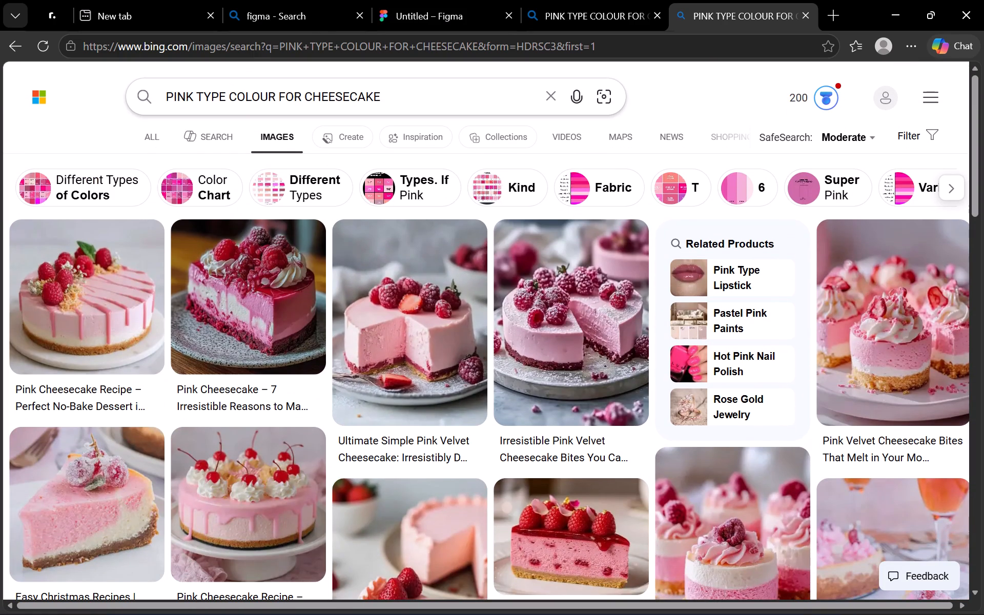
# Refine the image search to PINK TYPE background COLOUR FOR CHEESECAKE and browse the pink backgrounds.
pyautogui.click(223, 99)
pyautogui.press('space')
pyautogui.write('background')
pyautogui.press('Return')
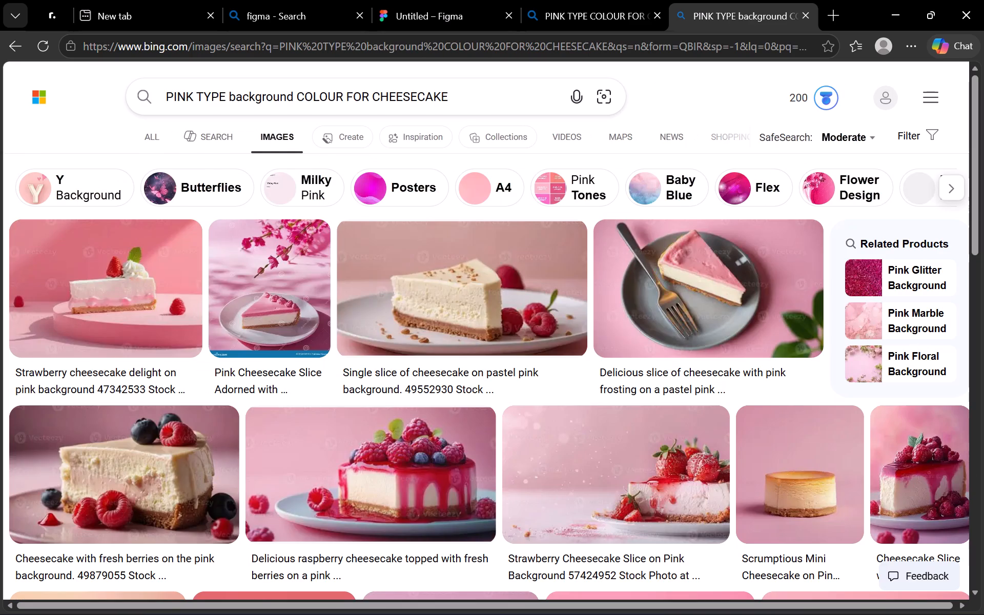
pyautogui.scroll(-4, 223, 99)
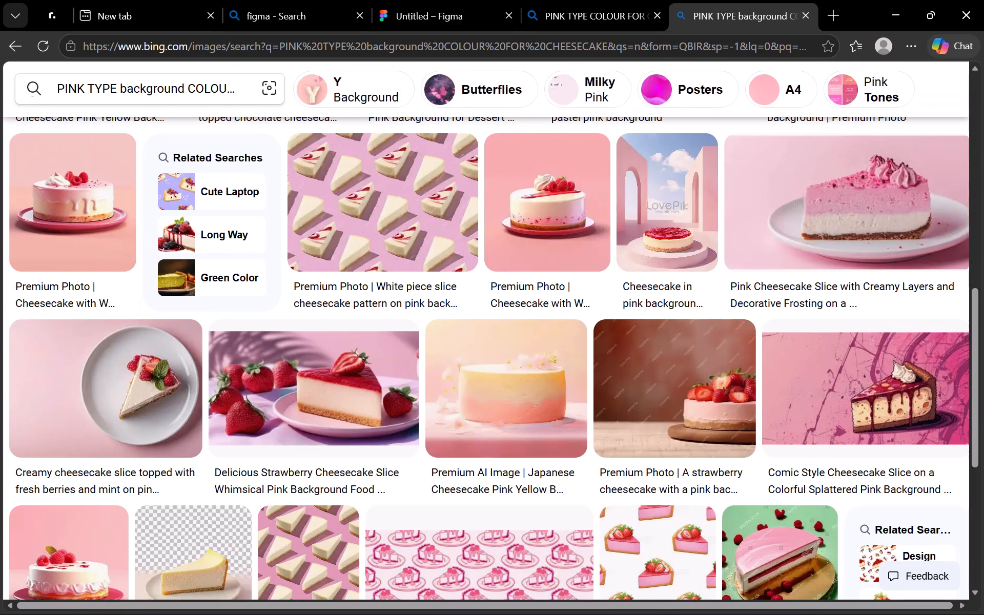
# Extend the image search with "for design to be in background" and browse the pink cheesecake backgrounds.
pyautogui.scroll(-4, 223, 99)
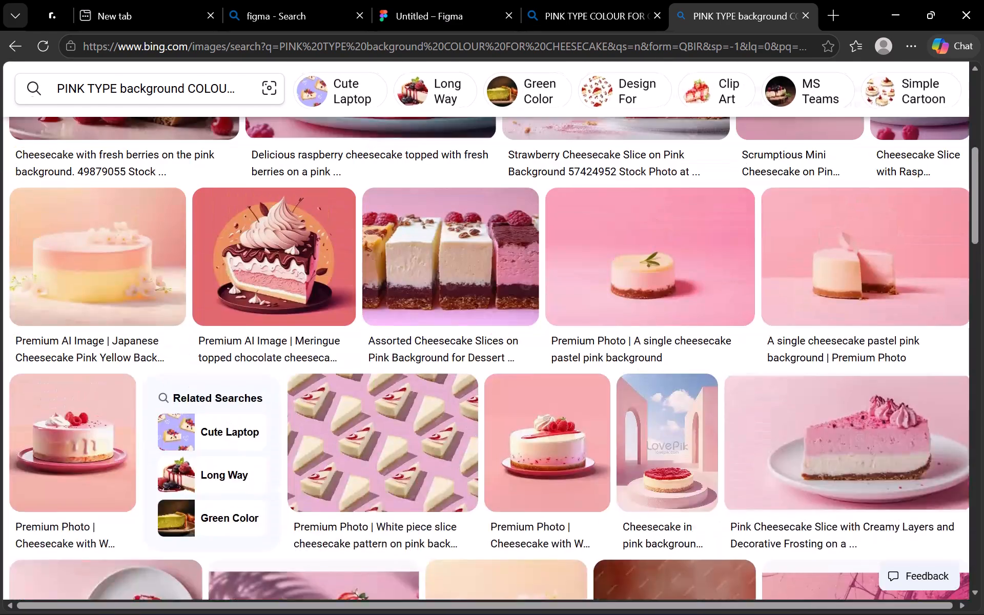
pyautogui.scroll(5, 264, 412)
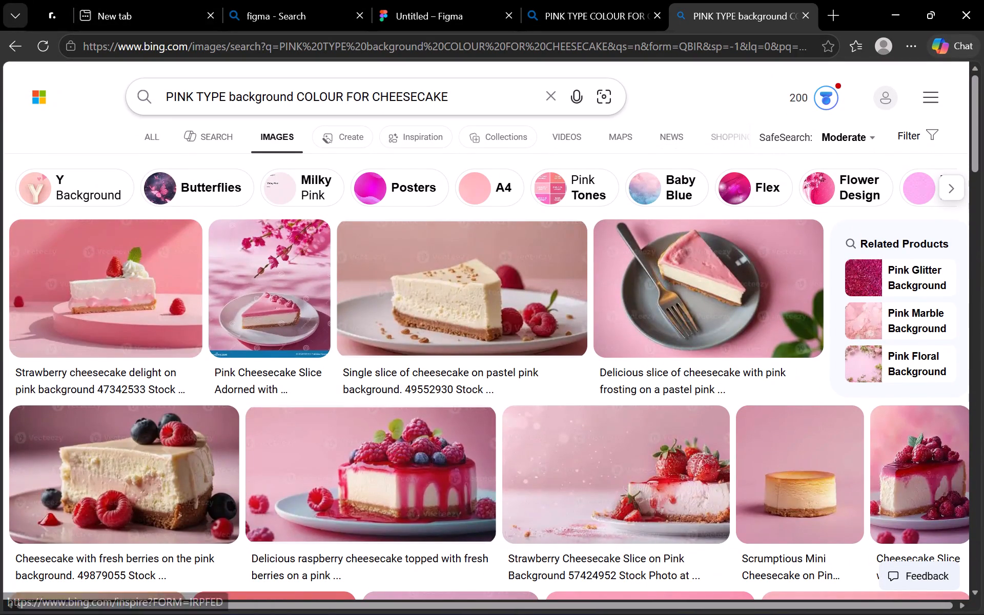
pyautogui.click(460, 97)
pyautogui.press('space')
pyautogui.write('for design to be in background')
pyautogui.press('Return')
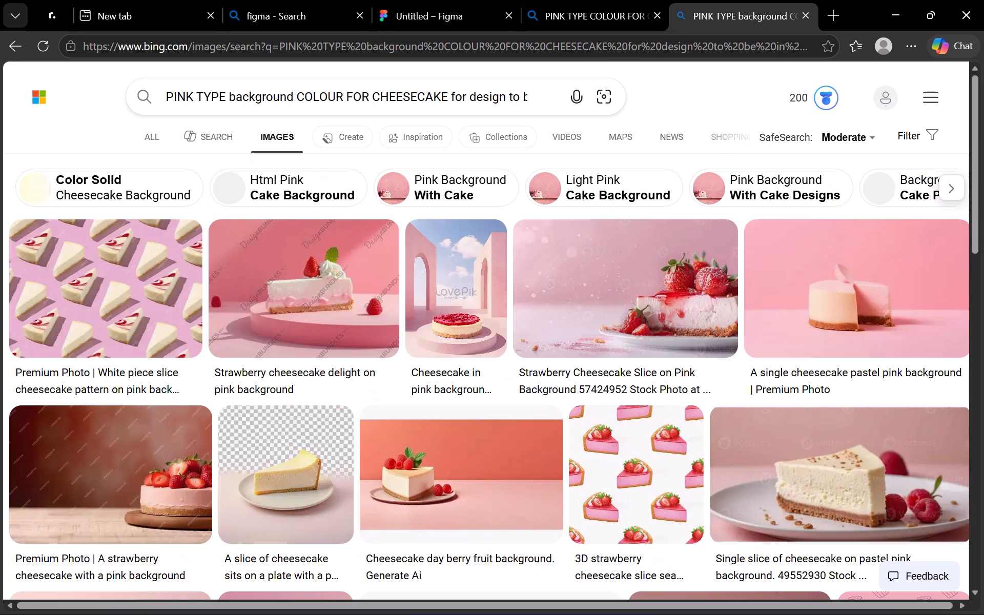
pyautogui.scroll(-1, 460, 97)
pyautogui.scroll(1, 460, 97)
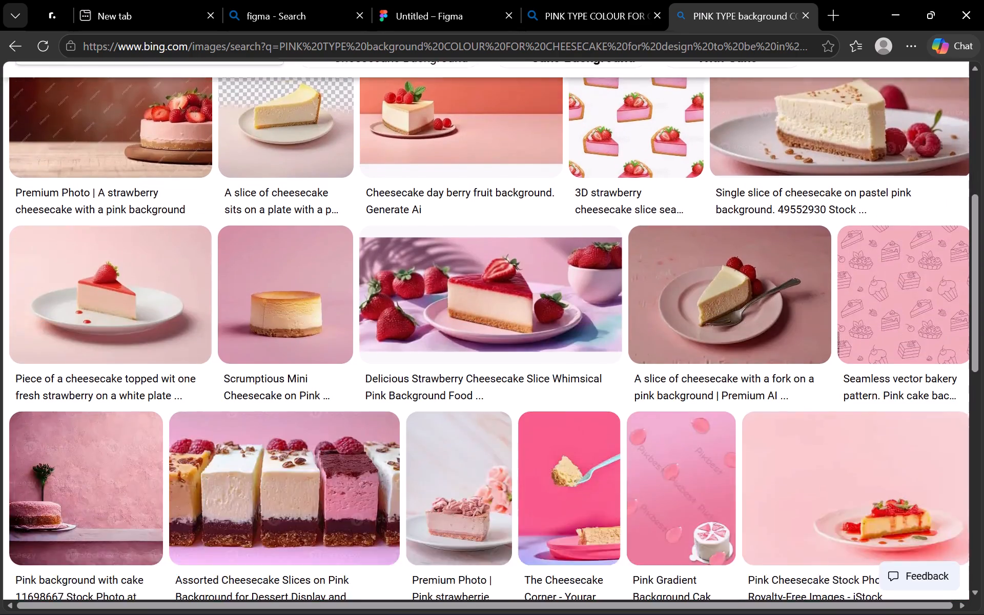
pyautogui.scroll(1, 460, 97)
# Show all web results for the search and open Shutterstock's Cheesecake Pink Background royalty-free images page.
pyautogui.click(150, 140)
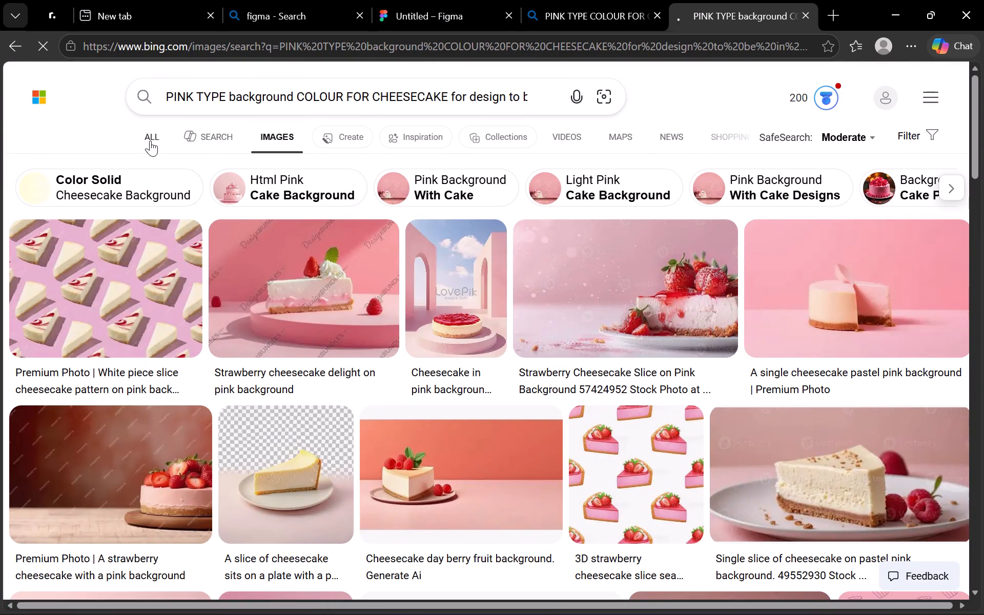
pyautogui.scroll(-3, 240, 274)
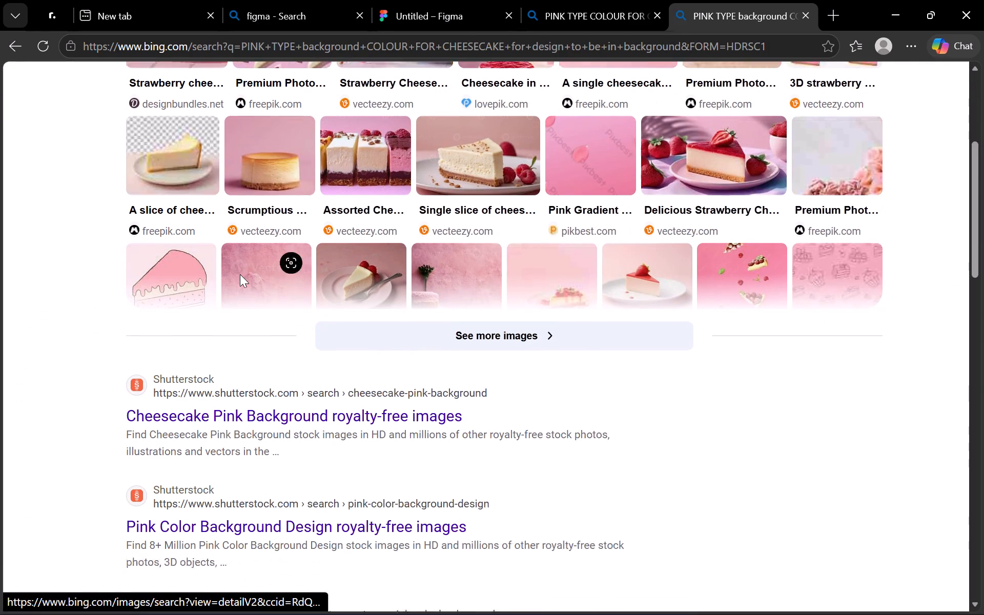
pyautogui.scroll(-2, 240, 274)
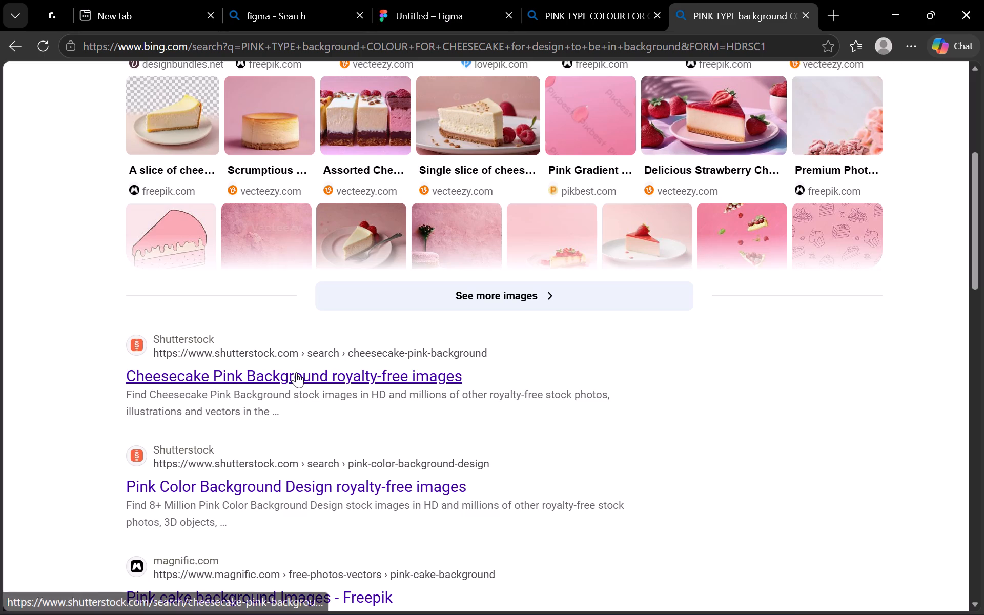
pyautogui.click(296, 372)
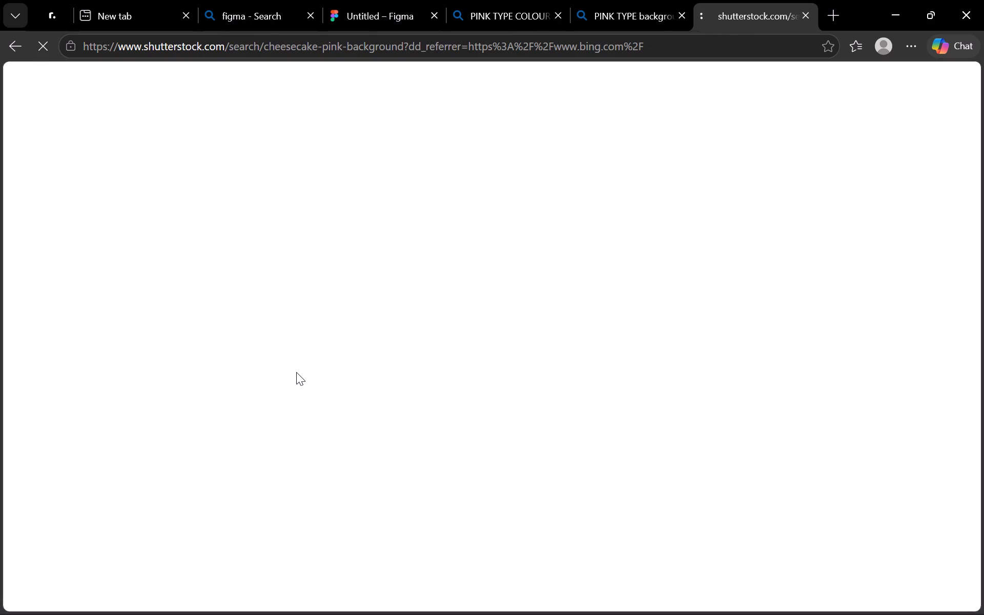
# Look through the Shutterstock cheesecake pictures for a suitable pink background, dismissing the Customize any image tip.
pyautogui.scroll(-1, 296, 372)
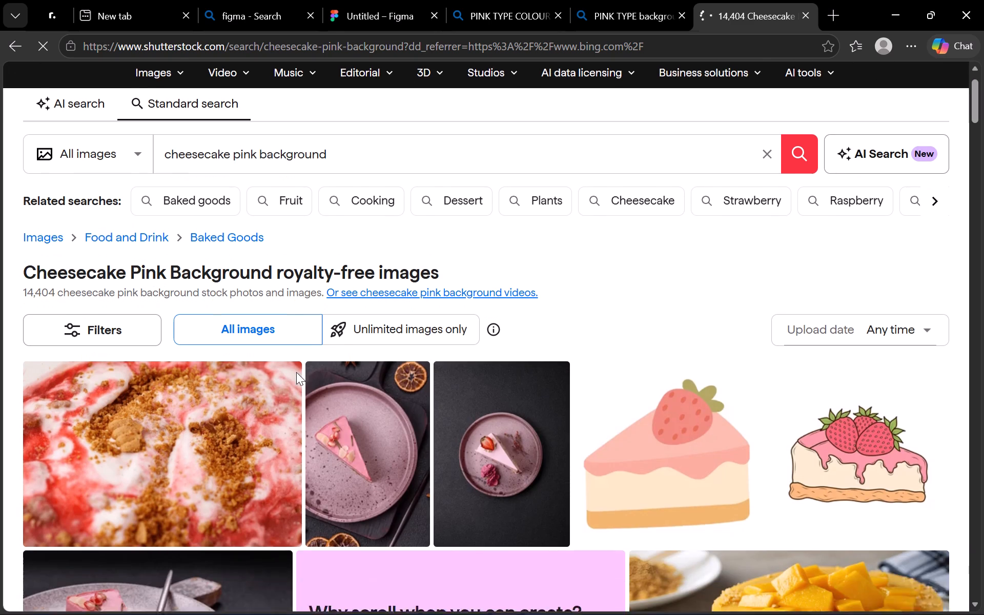
pyautogui.scroll(-6, 296, 372)
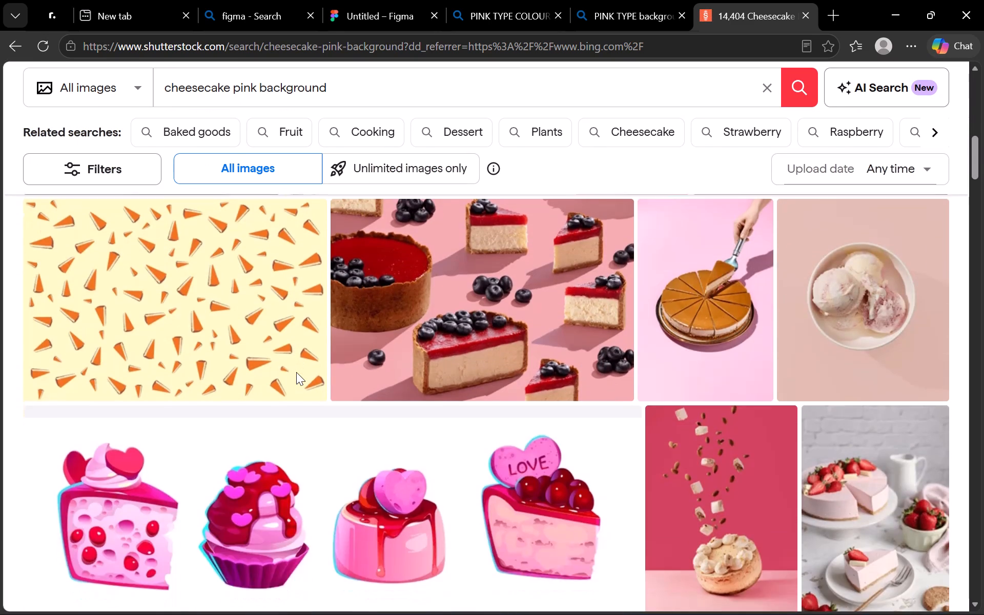
pyautogui.scroll(-6, 296, 372)
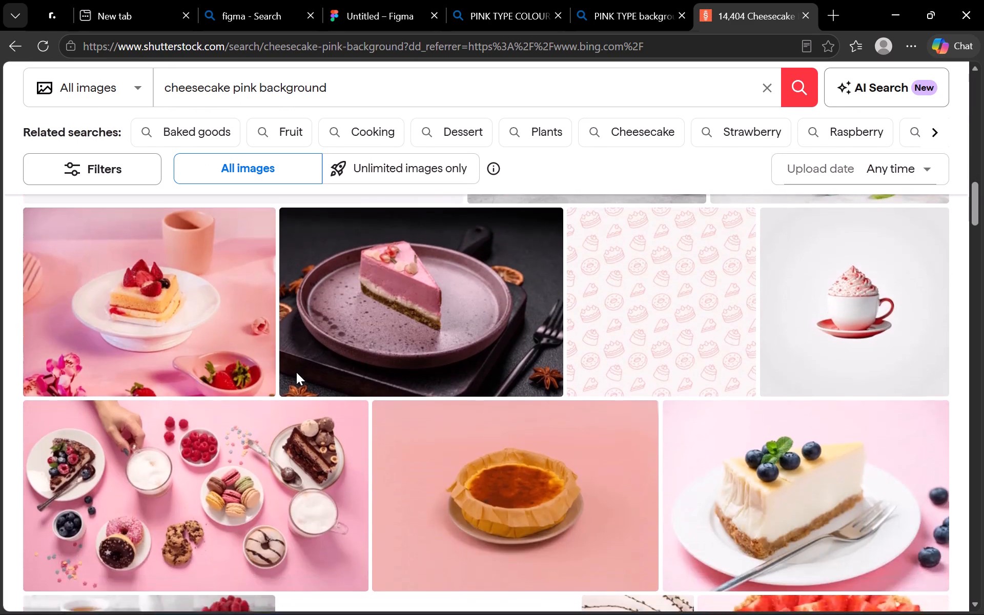
pyautogui.scroll(-2, 296, 372)
pyautogui.scroll(7, 296, 372)
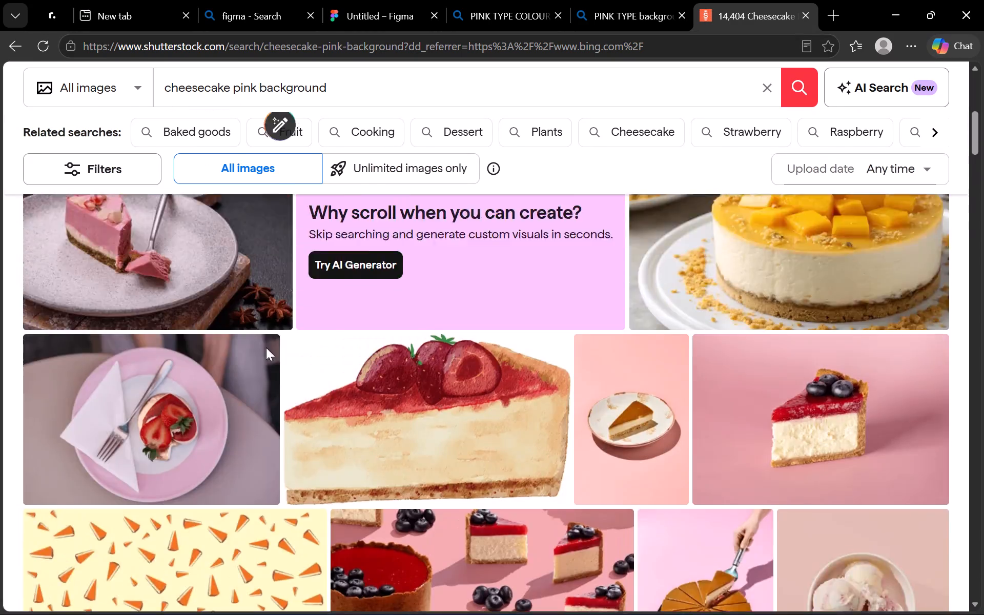
pyautogui.click(90, 112)
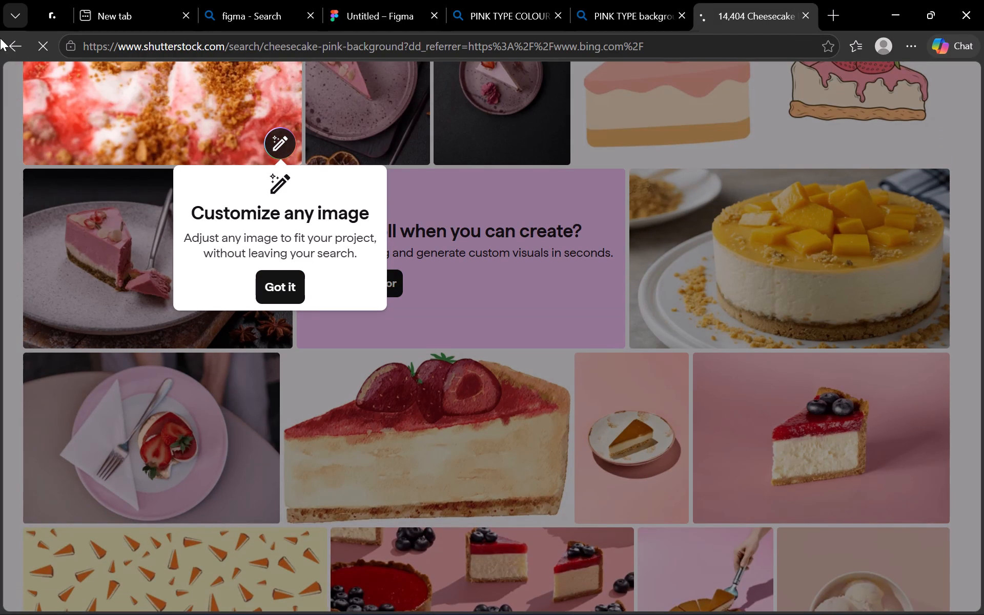
pyautogui.click(20, 46)
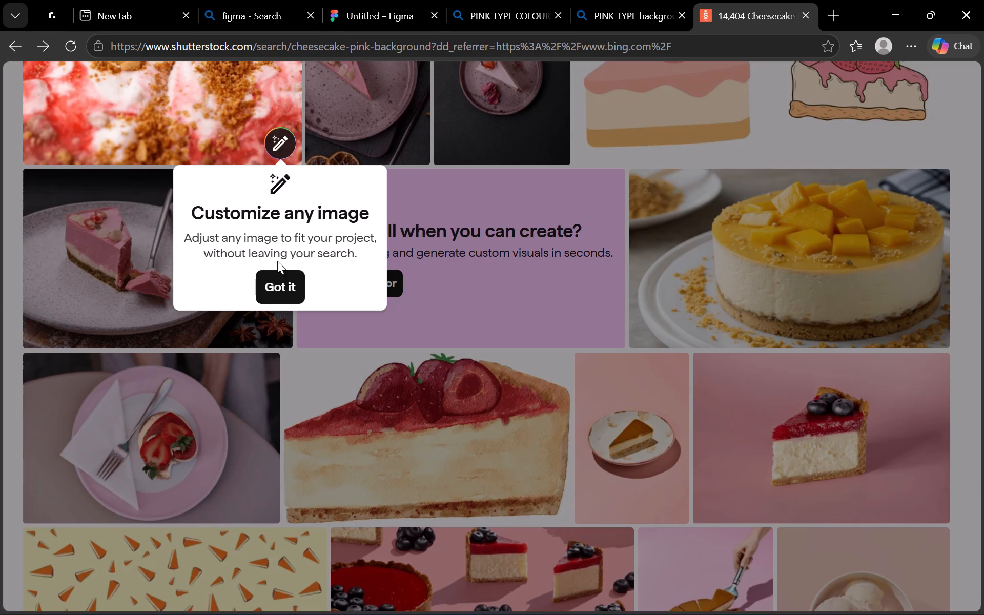
pyautogui.click(279, 282)
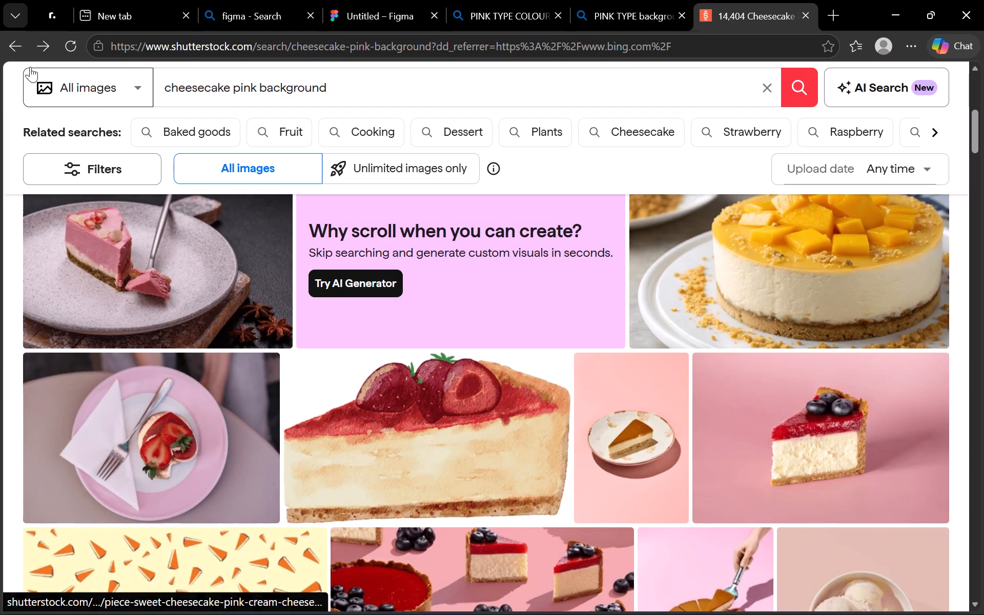
pyautogui.click(11, 31)
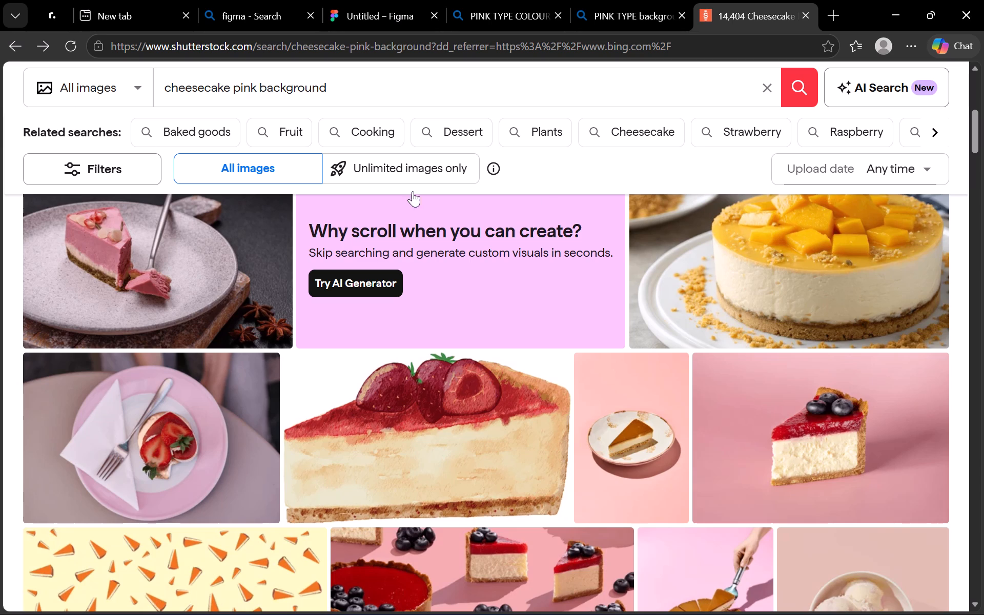
# Back in the Figma file, give the MacBook Pro 16" - 1 frame a custom pink fill, E0308E at 91% opacity.
pyautogui.click(383, 0)
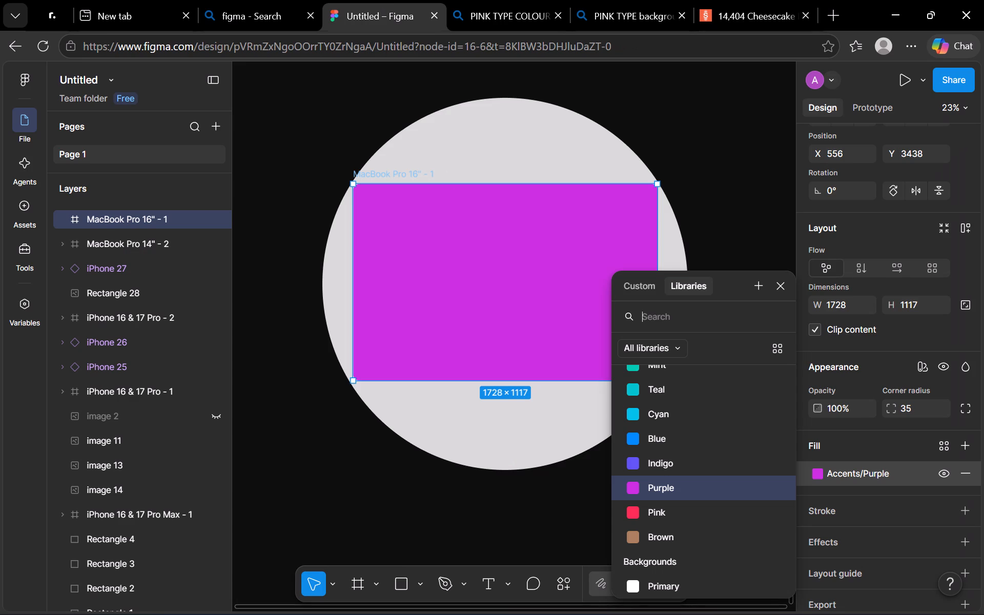
pyautogui.click(511, 301)
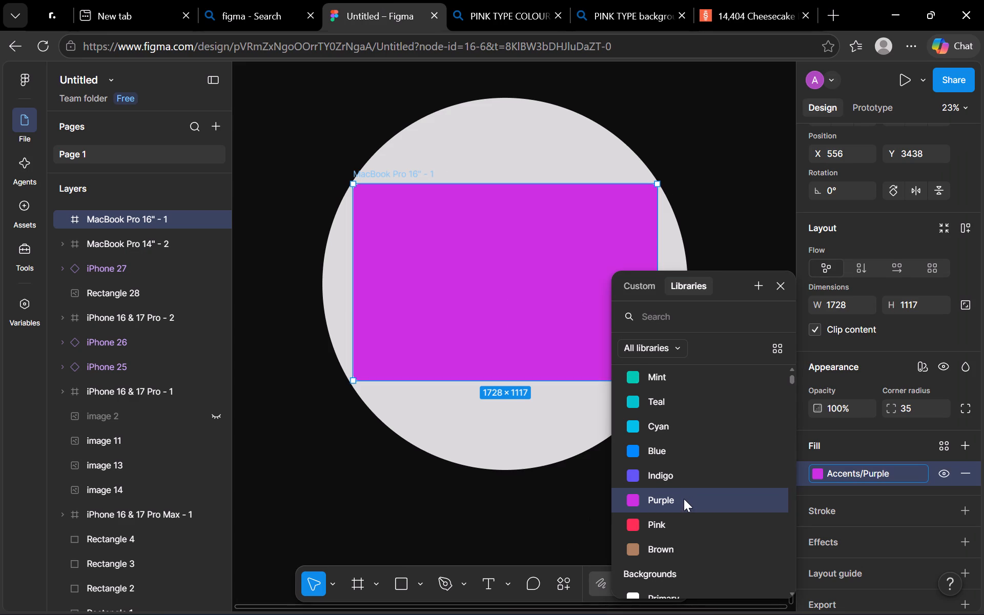
pyautogui.moveTo(684, 499); pyautogui.dragTo(747, 461)
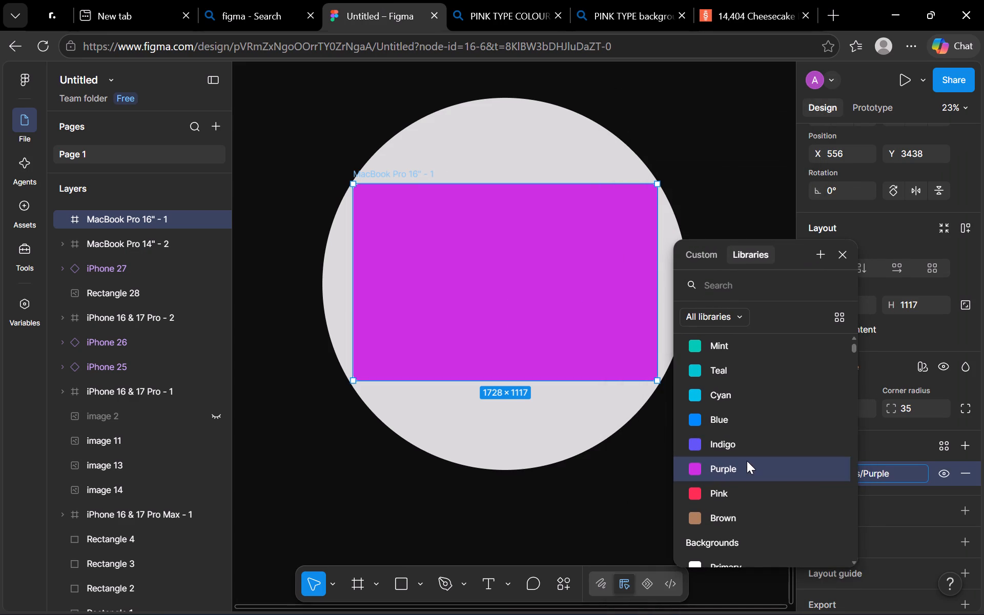
pyautogui.click(838, 251)
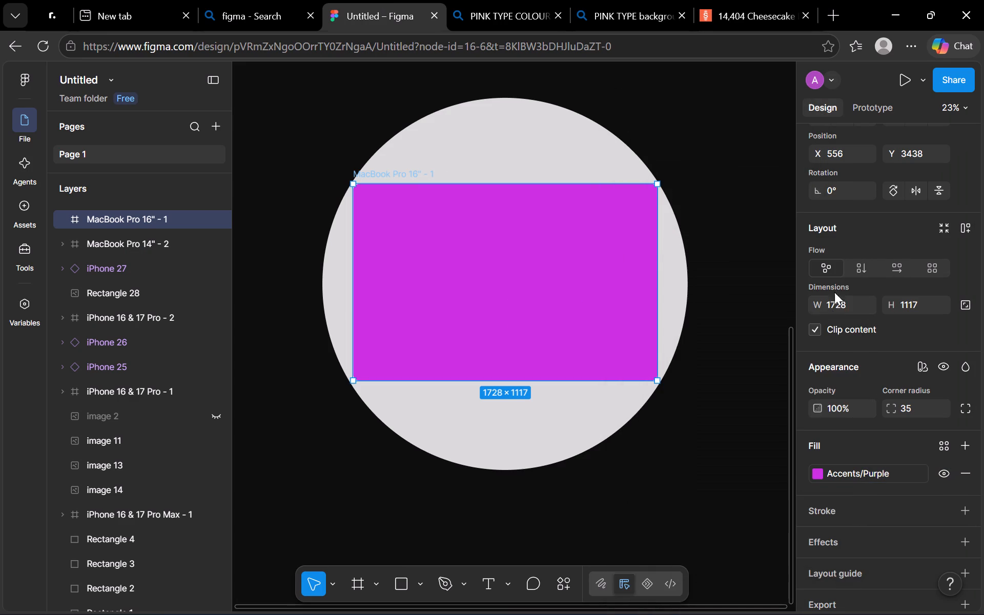
pyautogui.click(819, 474)
pyautogui.scroll(1, 691, 411)
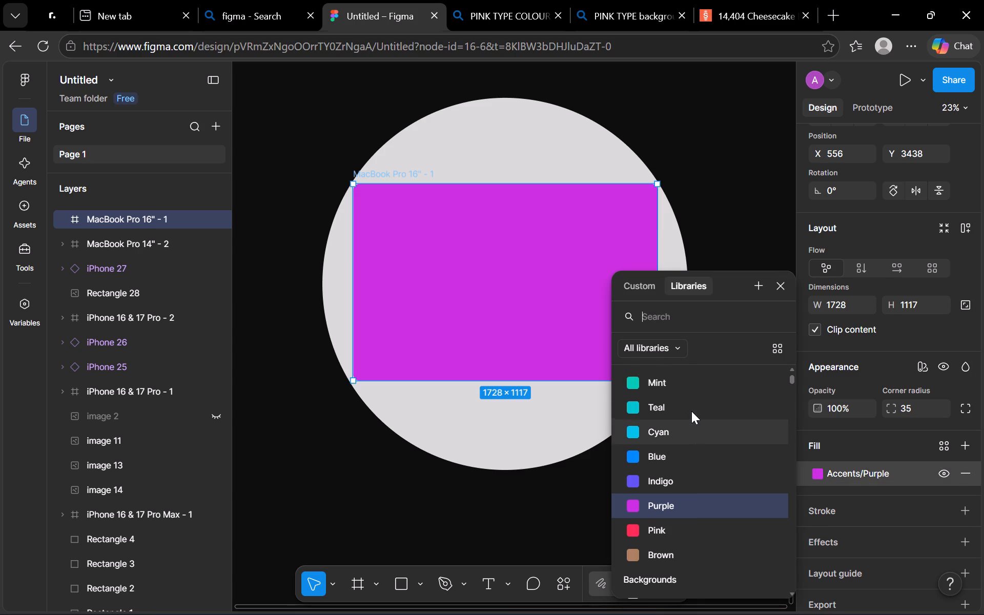
pyautogui.scroll(2, 691, 411)
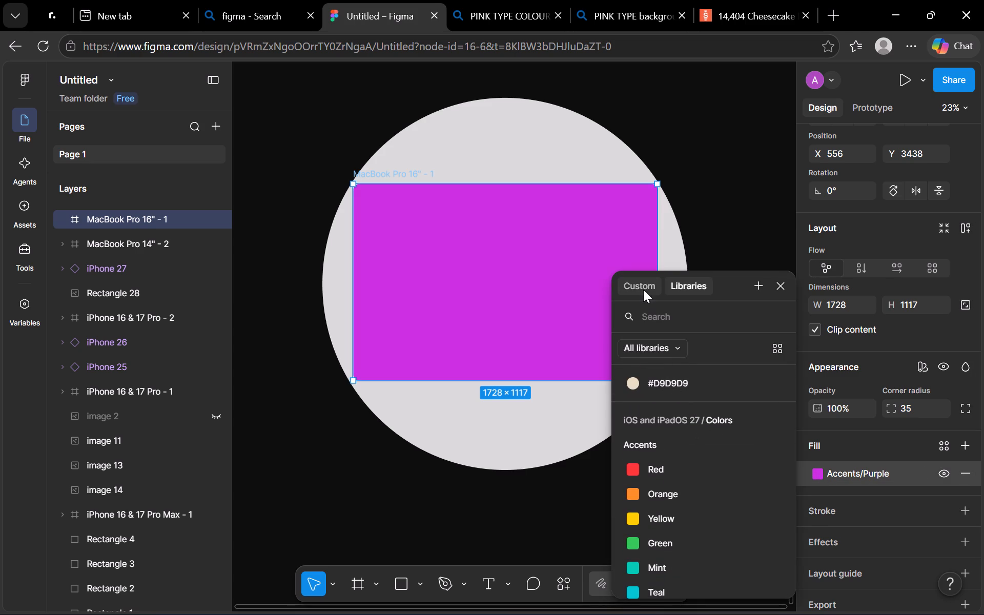
pyautogui.click(641, 288)
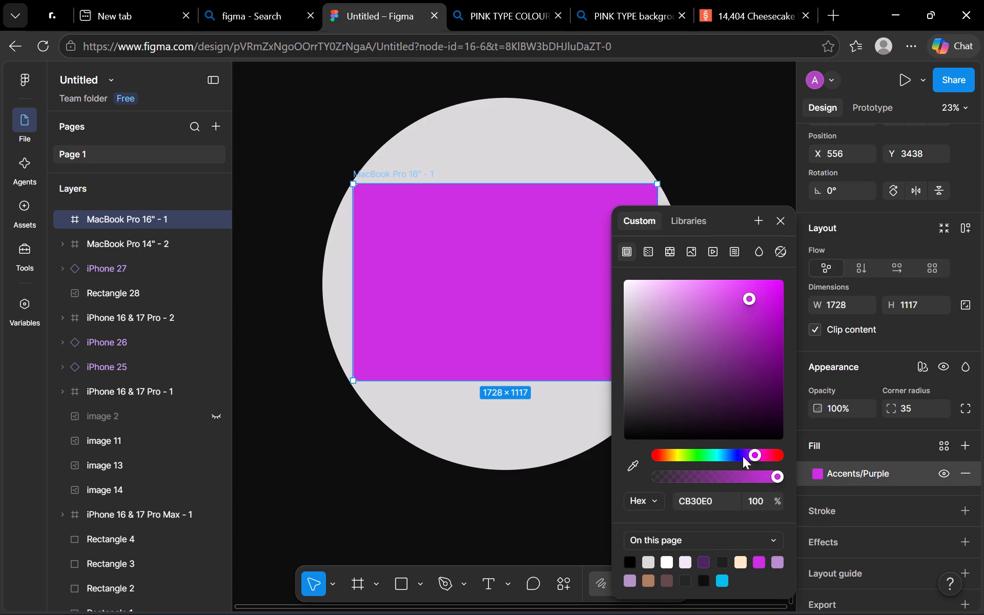
pyautogui.click(767, 455)
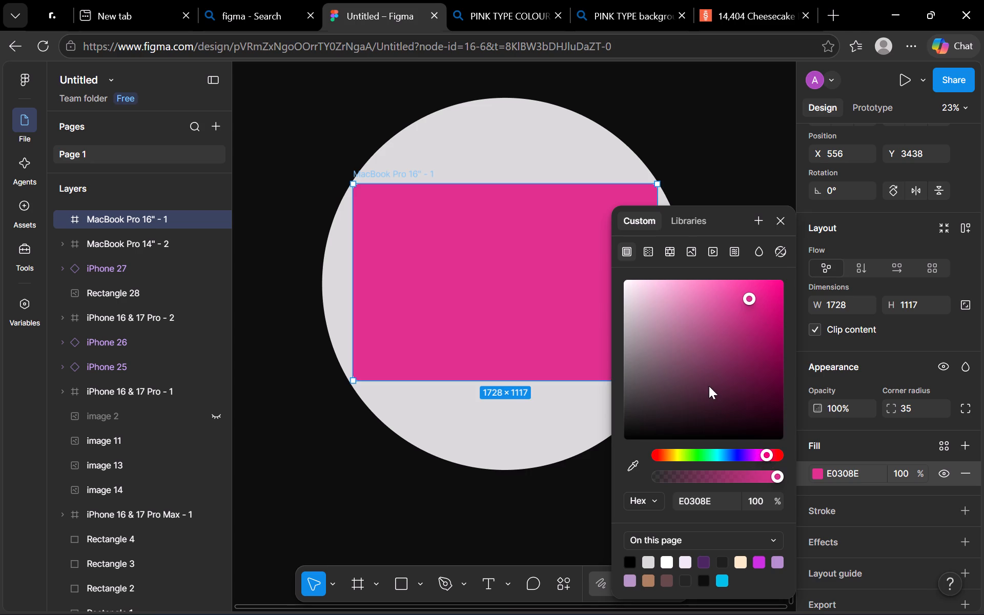
pyautogui.click(766, 474)
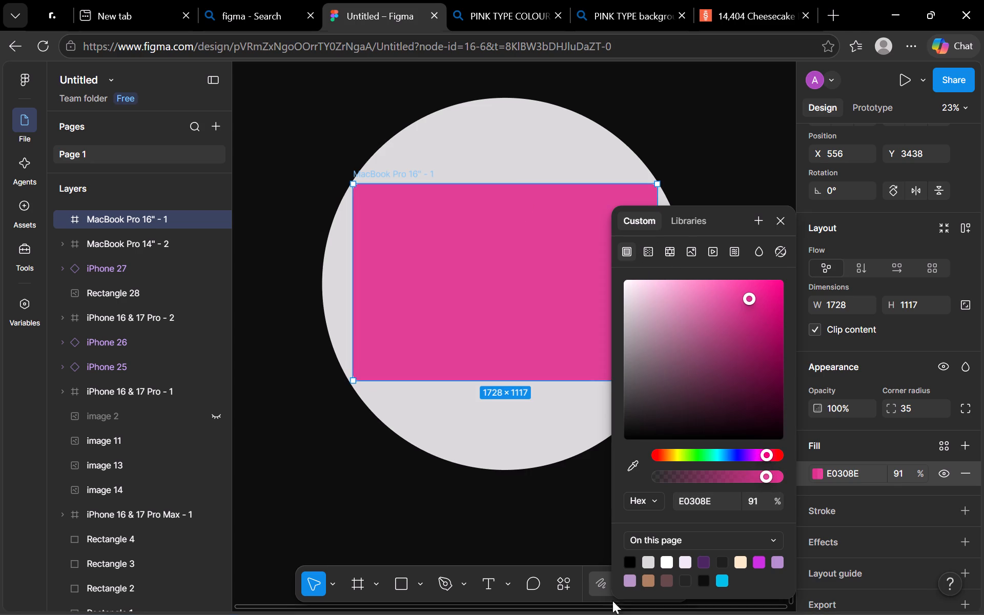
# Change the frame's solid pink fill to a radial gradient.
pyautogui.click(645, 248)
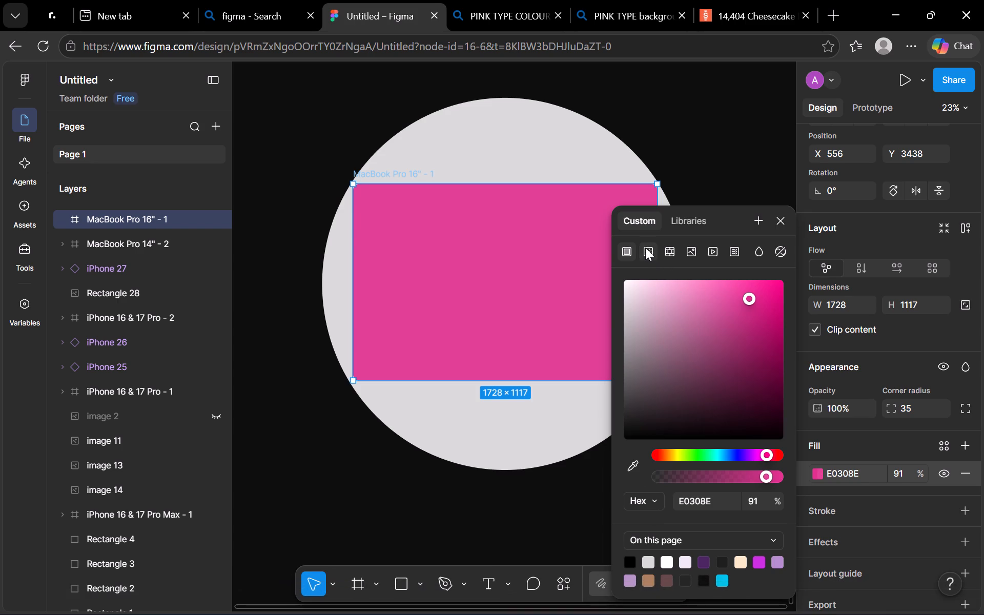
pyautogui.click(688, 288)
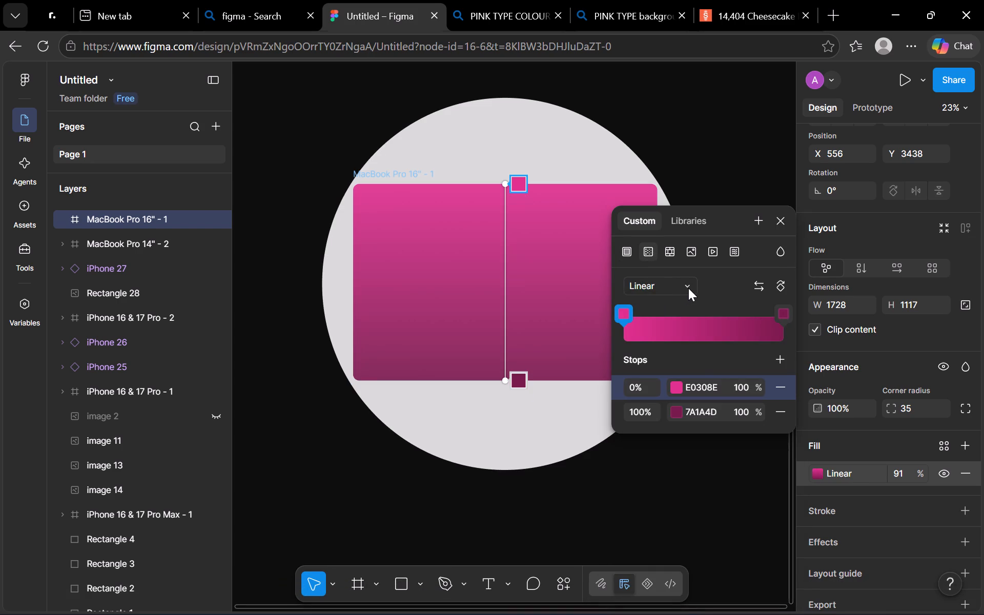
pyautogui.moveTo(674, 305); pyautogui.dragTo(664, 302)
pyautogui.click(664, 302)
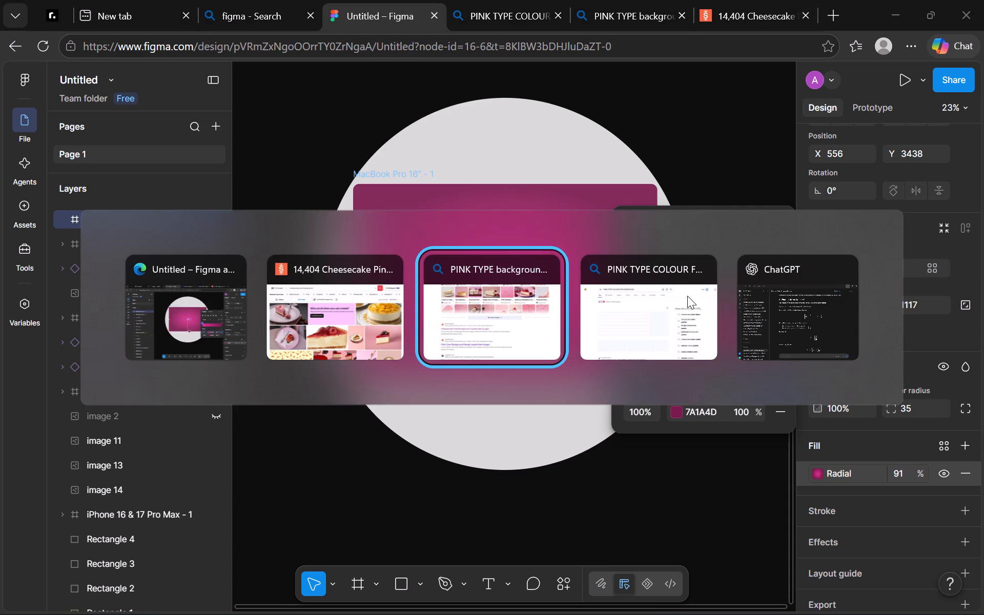
# Check the pink cheesecake pictures in the Bing results again and bring up the options for one of them.
pyautogui.scroll(1, 638, 202)
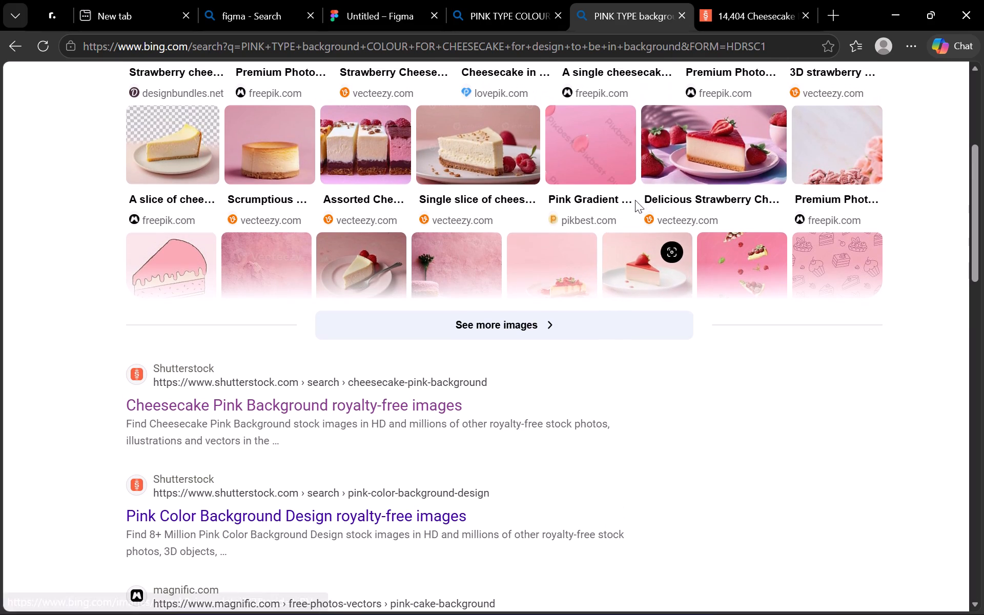
pyautogui.rightClick(740, 260)
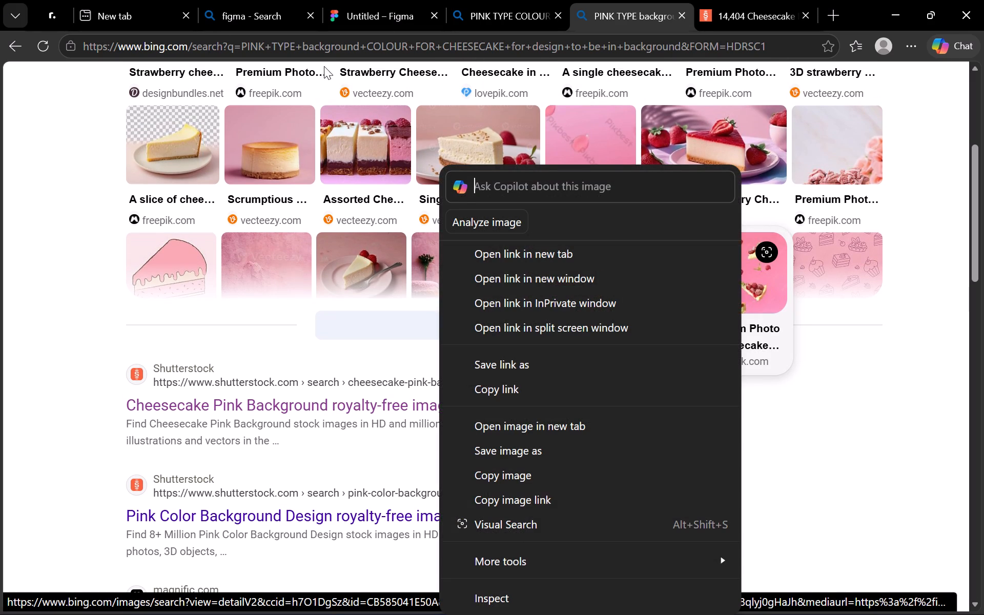
# Return to the Figma file and widen the MacBook Pro 16" - 1 frame to 2025 × 1117.
pyautogui.click(382, 19)
pyautogui.moveTo(443, 299); pyautogui.dragTo(652, 317)
pyautogui.moveTo(652, 317); pyautogui.dragTo(709, 472)
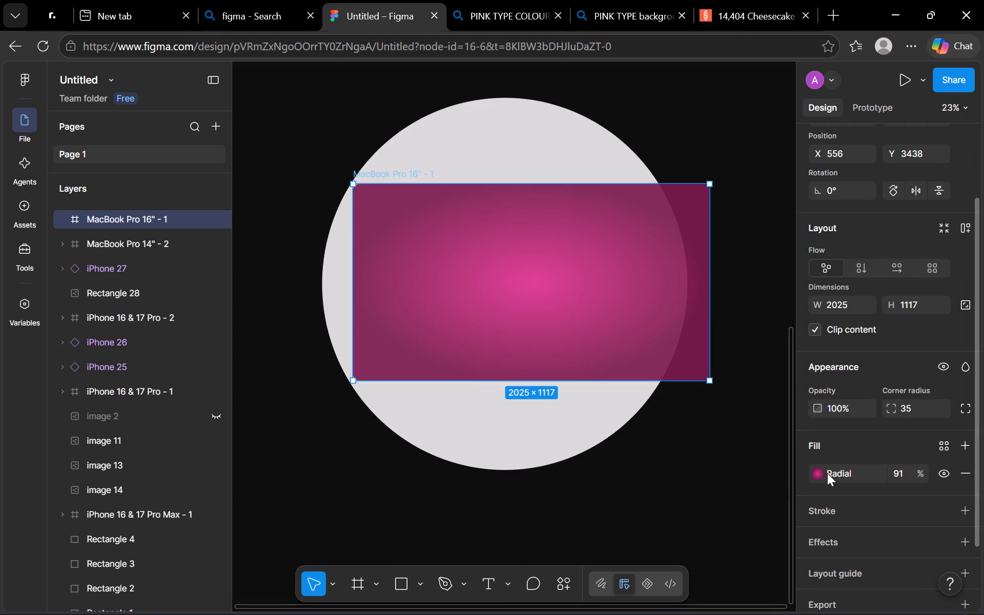
# Switch the frame's fill back to a solid colour and shift its hue to the pink E030A5.
pyautogui.click(815, 472)
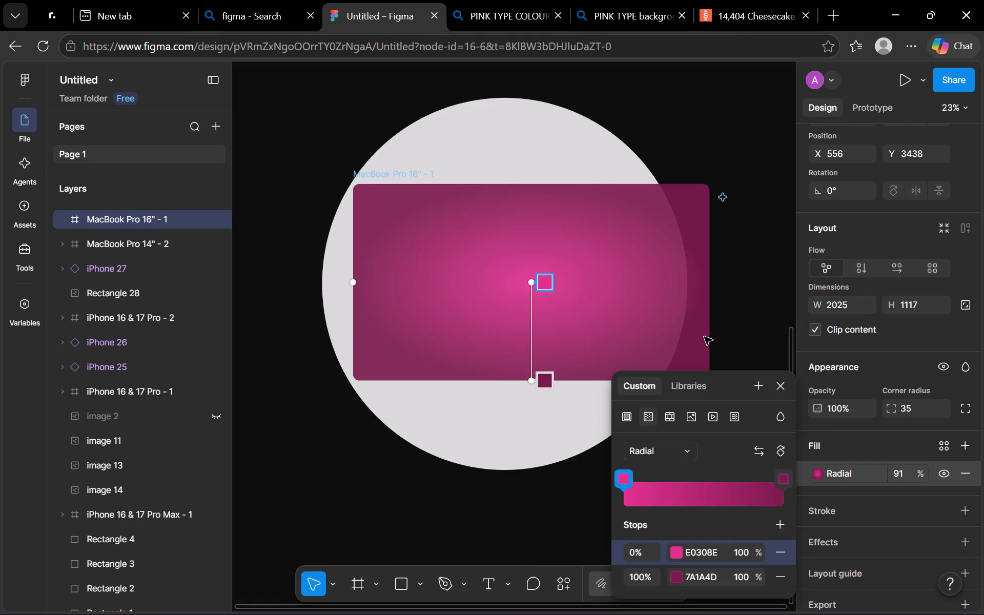
pyautogui.click(626, 394)
pyautogui.click(628, 410)
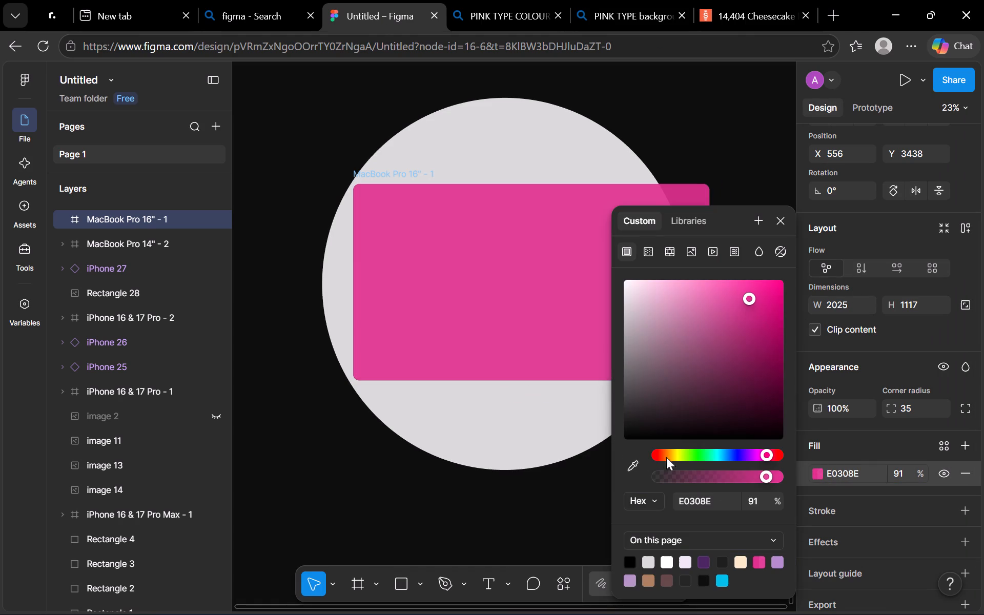
pyautogui.click(757, 454)
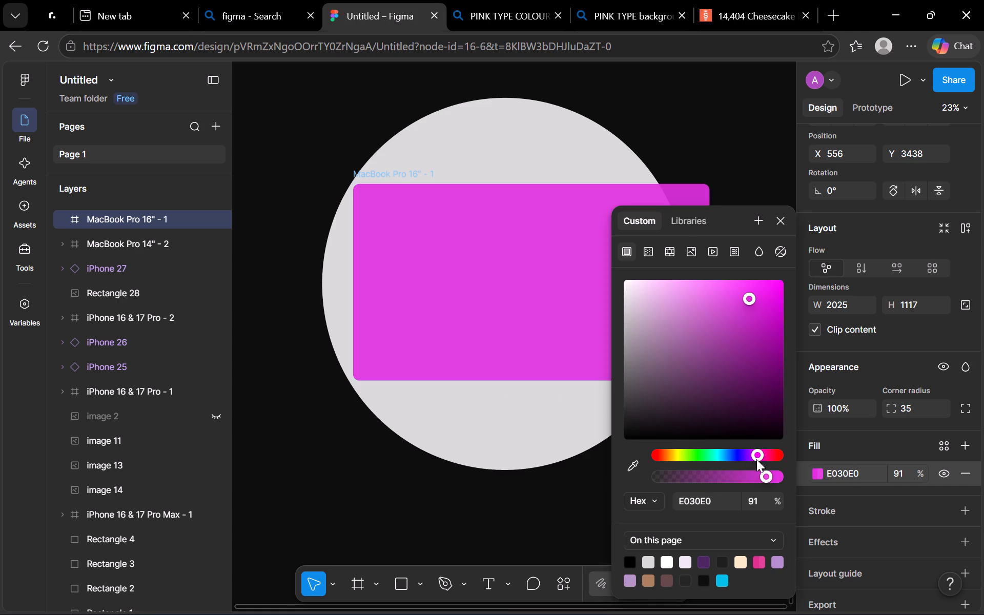
pyautogui.click(764, 453)
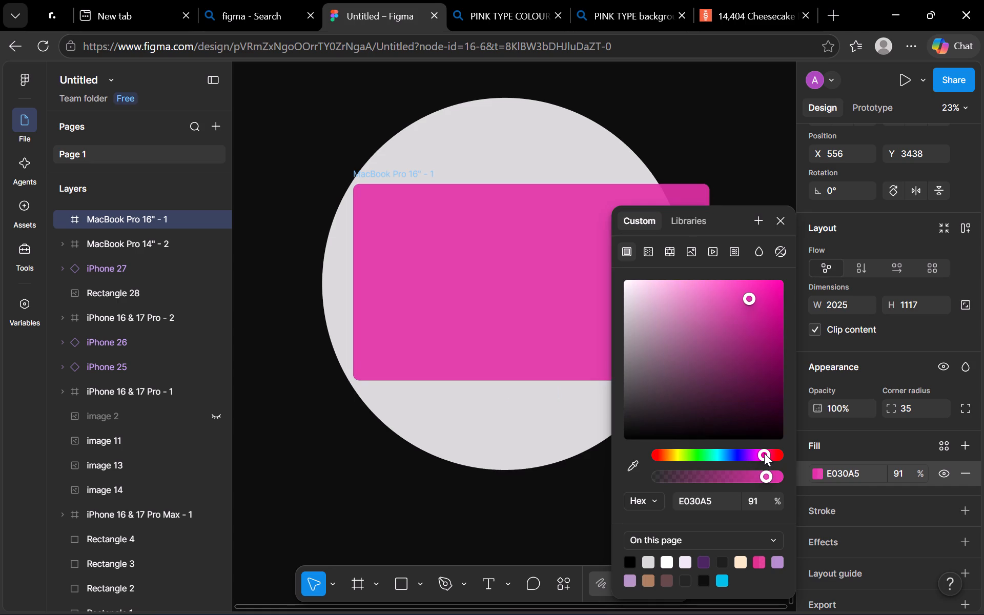
# Lighten the frame's solid pink fill to F26CC6.
pyautogui.doubleClick(715, 295)
pyautogui.click(720, 285)
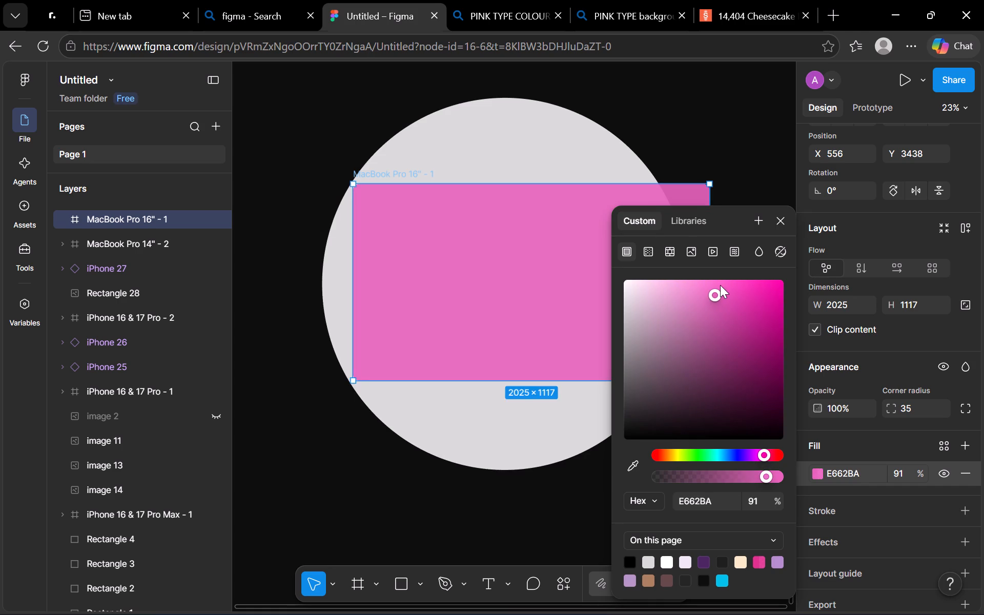
pyautogui.click(712, 288)
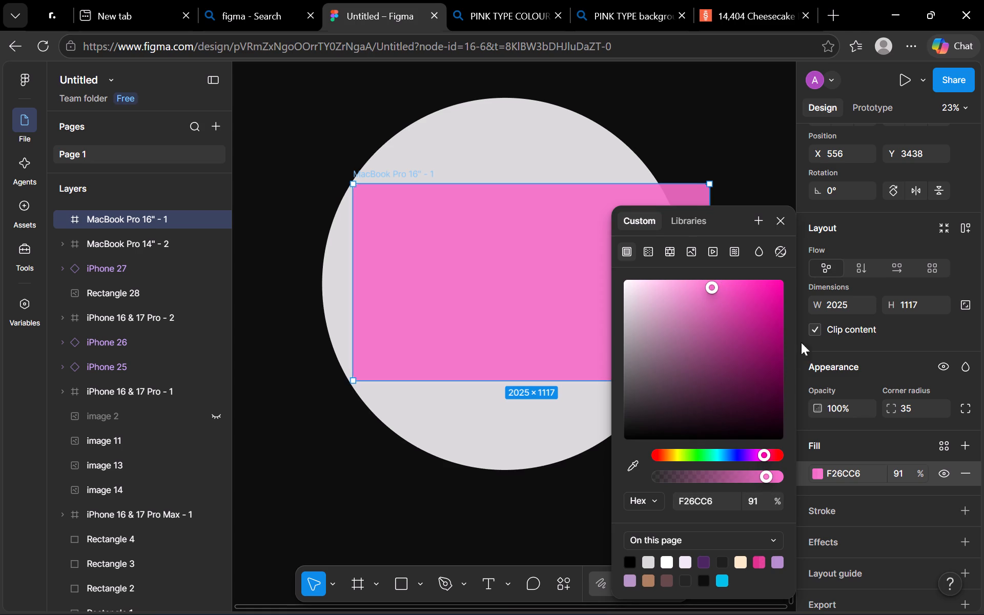
# Change the frame's fill to a radial gradient from F26CC6 to 8C3F72 and adjust the position of the dark outer stop.
pyautogui.click(645, 246)
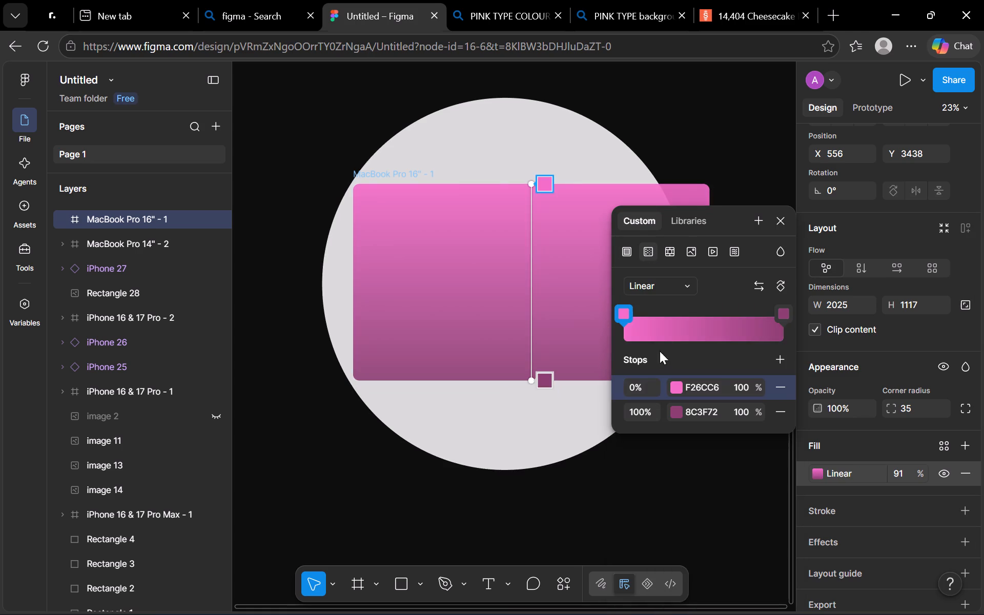
pyautogui.moveTo(666, 287); pyautogui.dragTo(665, 315)
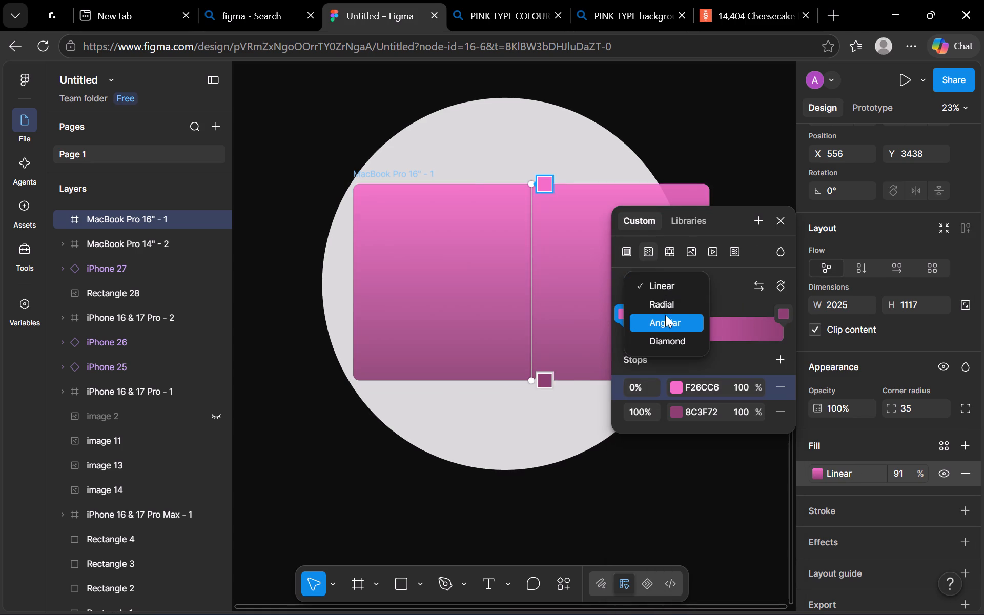
pyautogui.moveTo(672, 282); pyautogui.dragTo(670, 264)
pyautogui.click(670, 264)
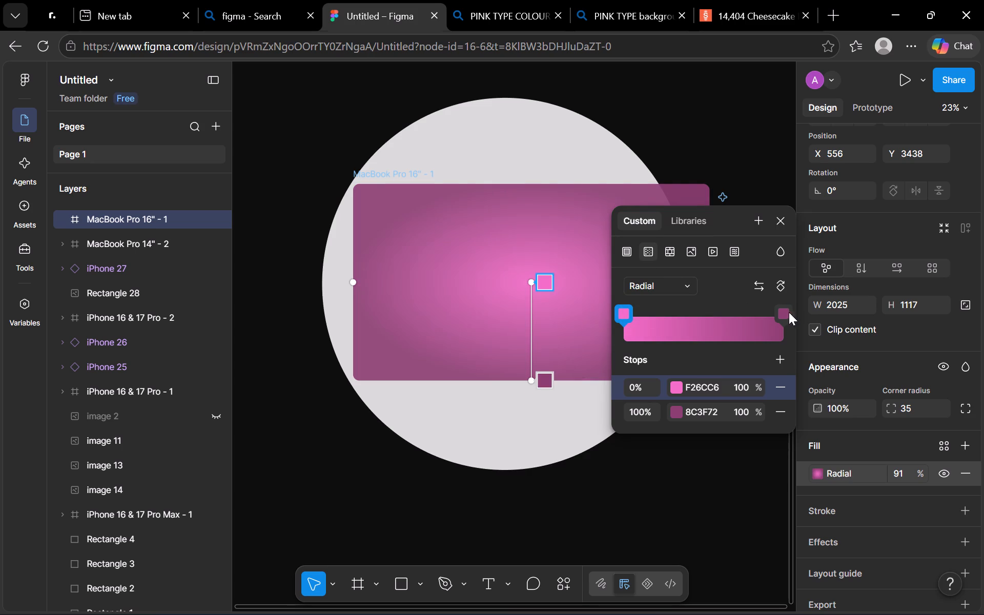
pyautogui.moveTo(776, 314); pyautogui.dragTo(753, 317)
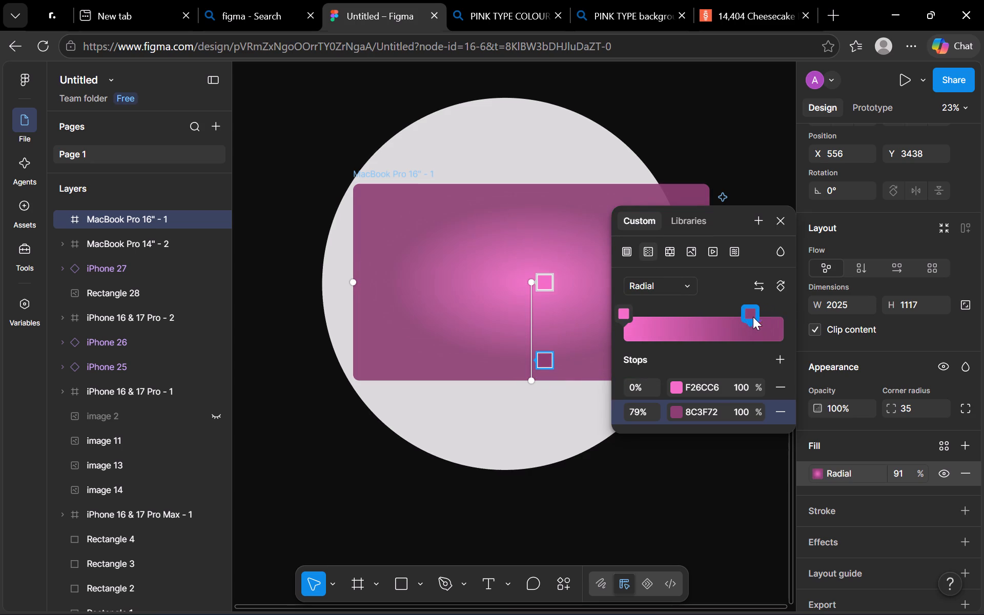
pyautogui.moveTo(753, 317); pyautogui.dragTo(774, 319)
pyautogui.click(680, 505)
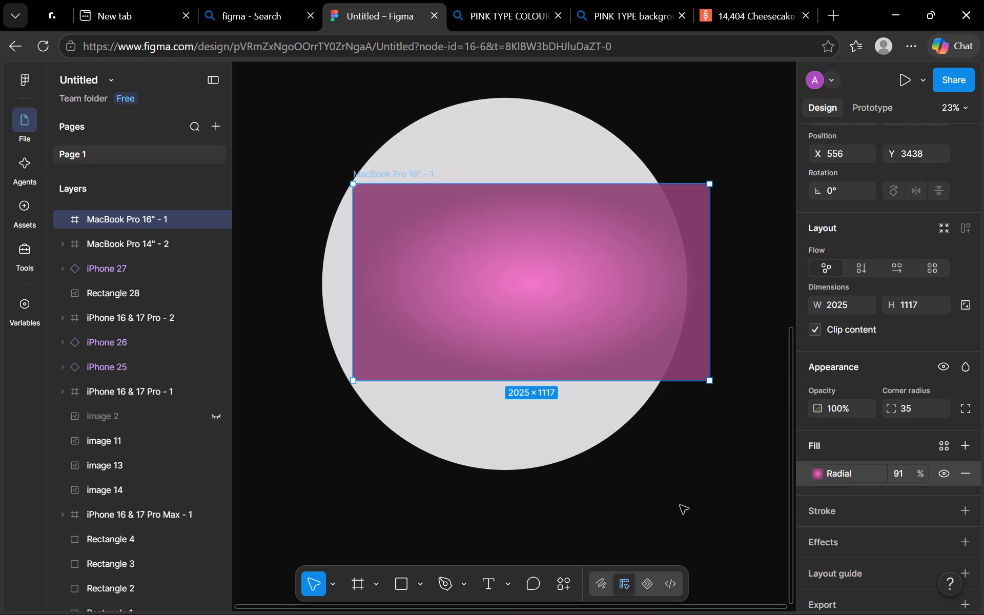
# Narrow the MacBook Pro 16" - 1 frame to about 1667 × 1117.
pyautogui.moveTo(711, 297); pyautogui.dragTo(646, 295)
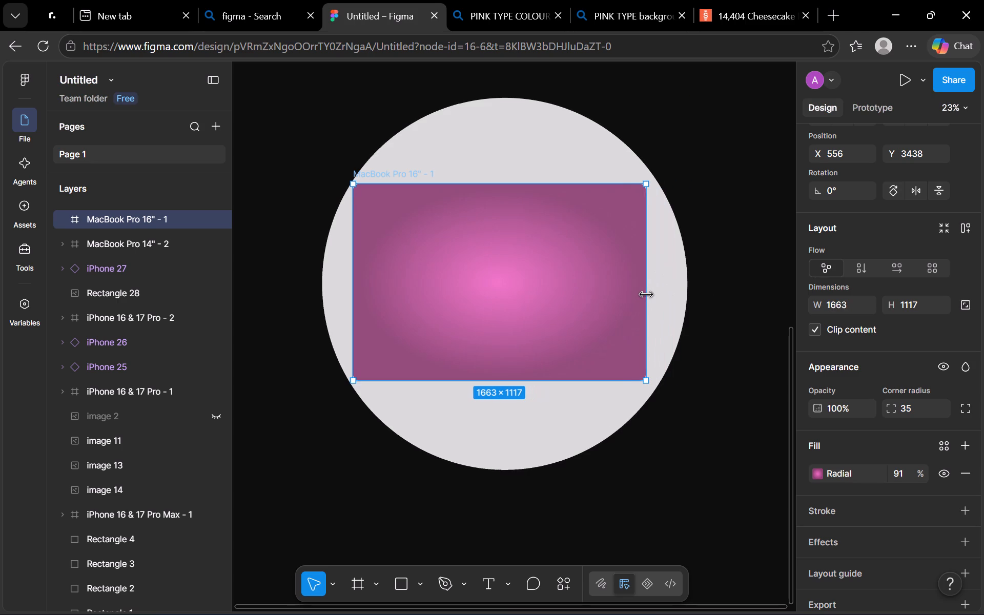
# Delete the large grey ellipse behind the MacBook Pro 16" - 1 frame.
pyautogui.moveTo(689, 478); pyautogui.dragTo(686, 264)
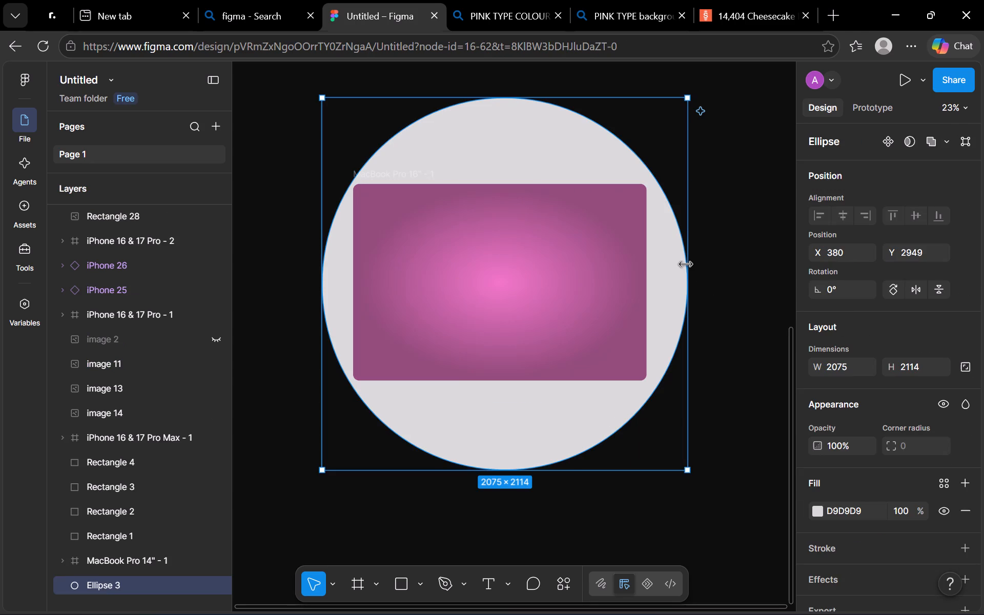
pyautogui.click(515, 131)
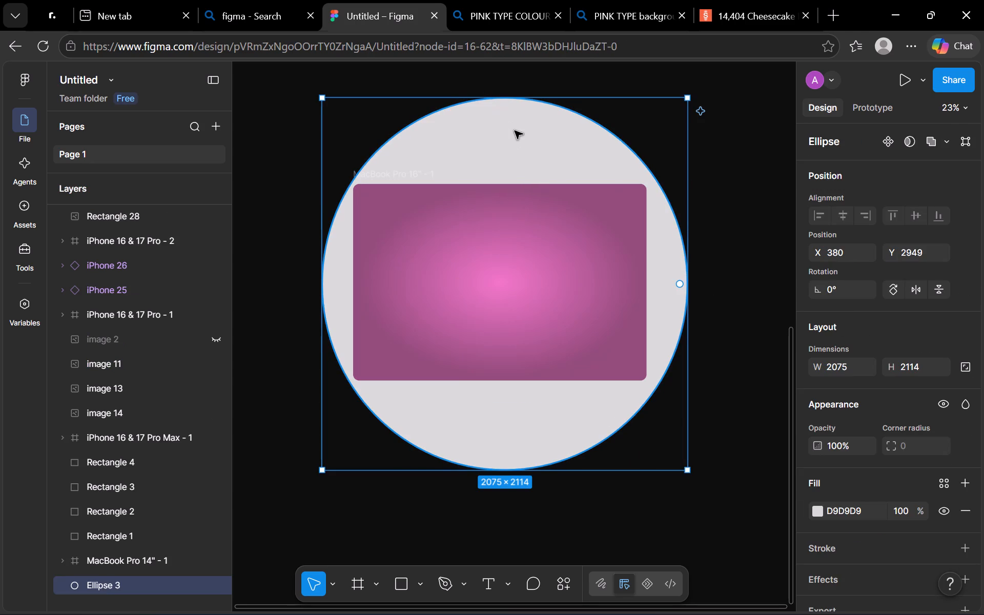
pyautogui.moveTo(525, 133); pyautogui.dragTo(551, 178)
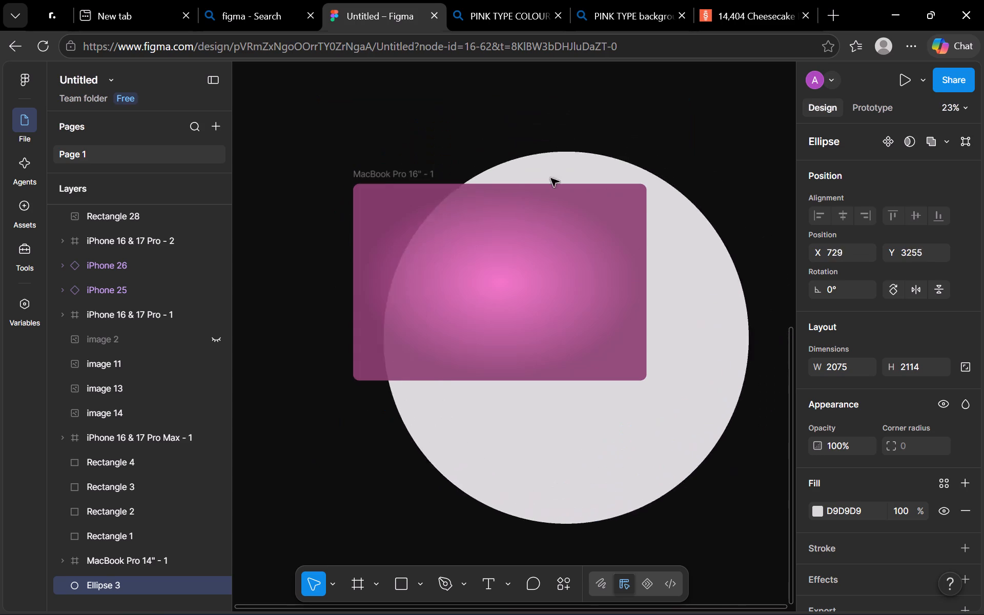
pyautogui.moveTo(551, 178); pyautogui.dragTo(586, 161)
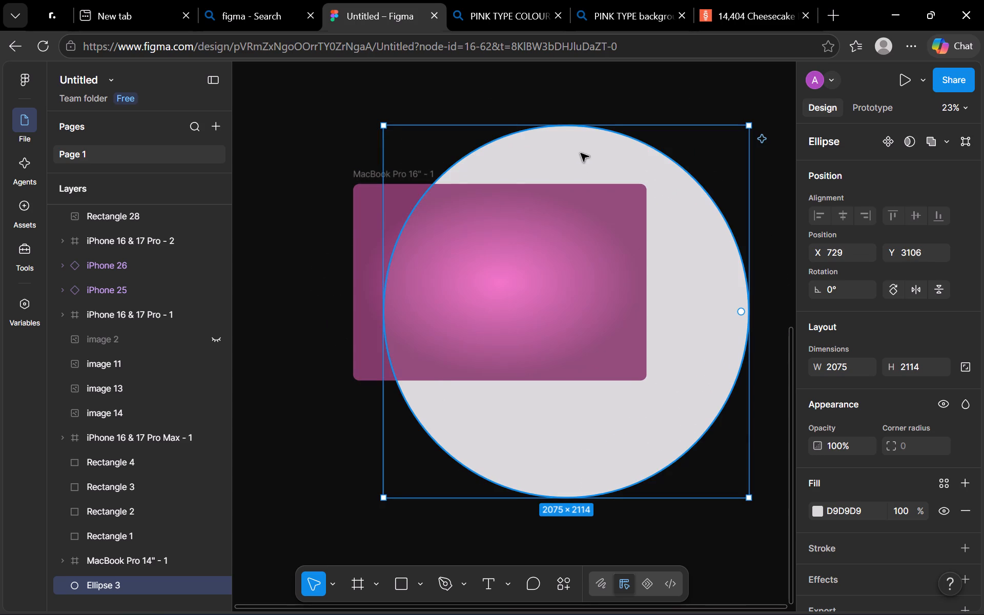
pyautogui.press('BackSpace')
# Add the text "Strawberry Cheesecake" inside the MacBook Pro 16" - 1 frame.
pyautogui.click(513, 294)
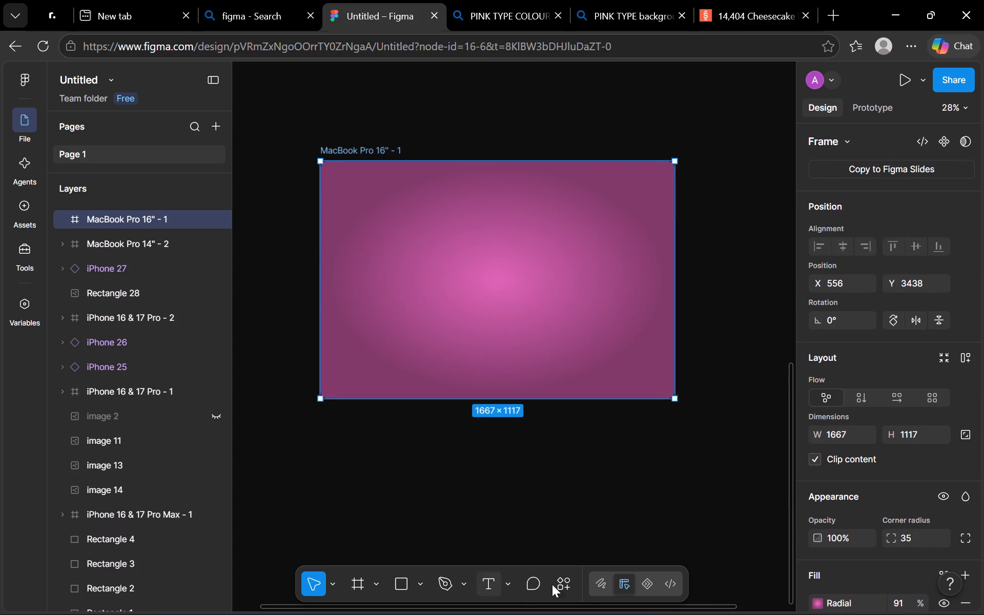
pyautogui.click(487, 582)
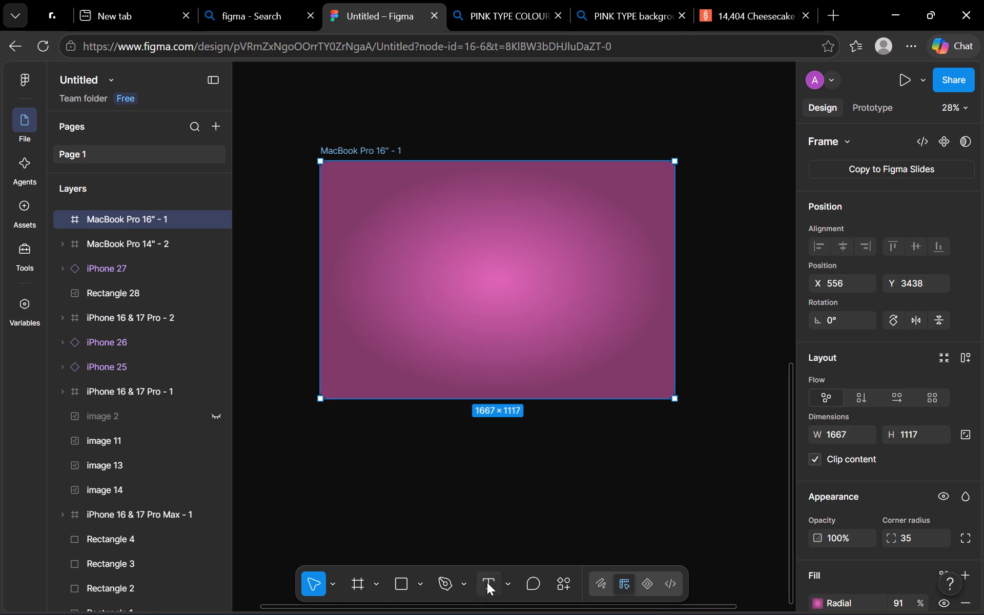
pyautogui.press('s')
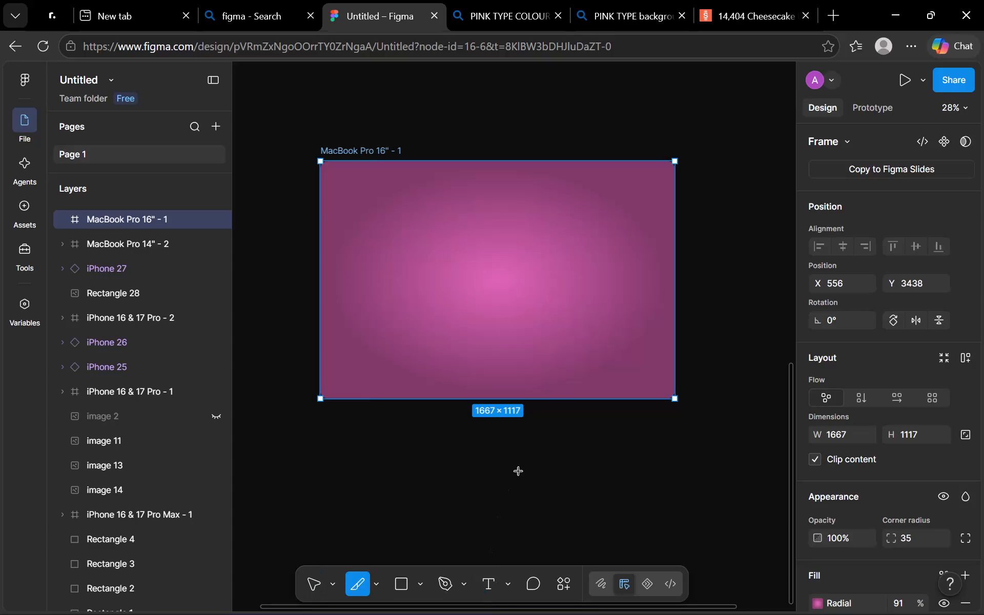
pyautogui.click(499, 589)
pyautogui.click(421, 248)
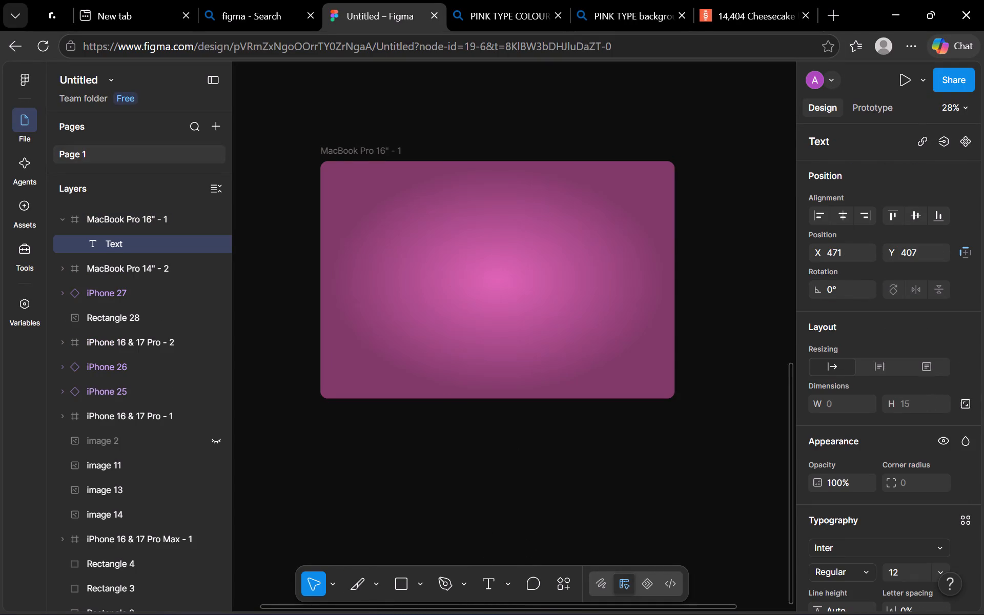
pyautogui.write('trawberr')
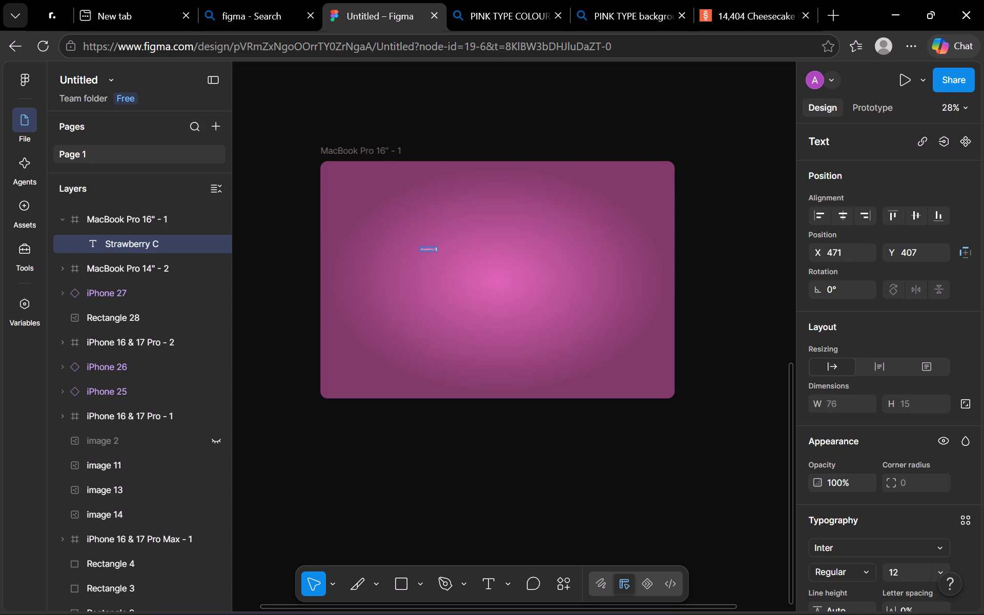
pyautogui.write('heesecake')
# Set the font size of the whole "Strawberry Cheesecake" text to 96.
pyautogui.click(440, 248)
pyautogui.hotkey('ctrl', 'a')
pyautogui.scroll(-1, 843, 491)
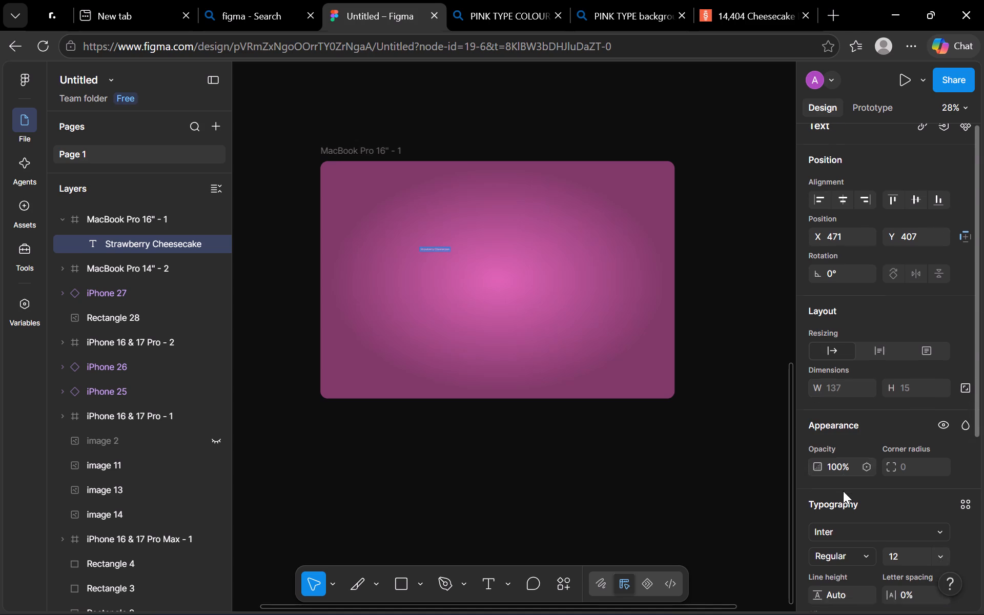
pyautogui.scroll(-1, 843, 491)
pyautogui.scroll(-2, 876, 460)
pyautogui.scroll(1, 876, 460)
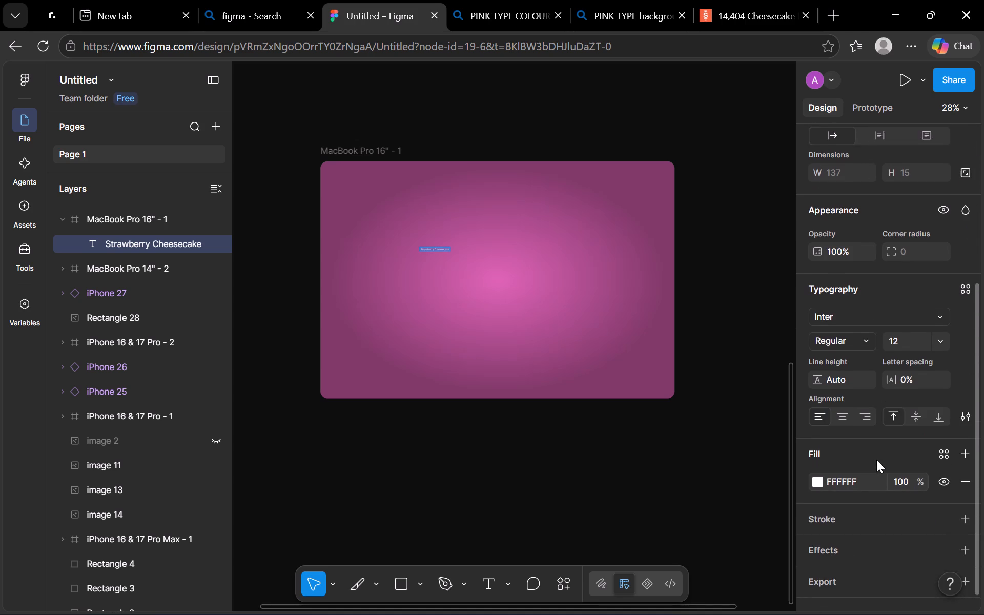
pyautogui.scroll(4, 876, 460)
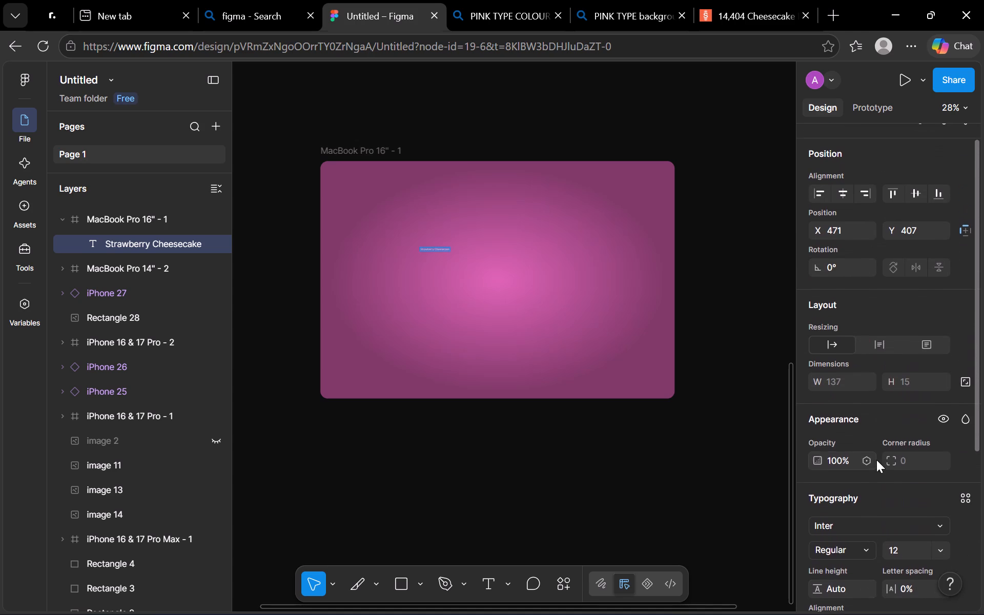
pyautogui.scroll(-1, 876, 460)
pyautogui.click(940, 443)
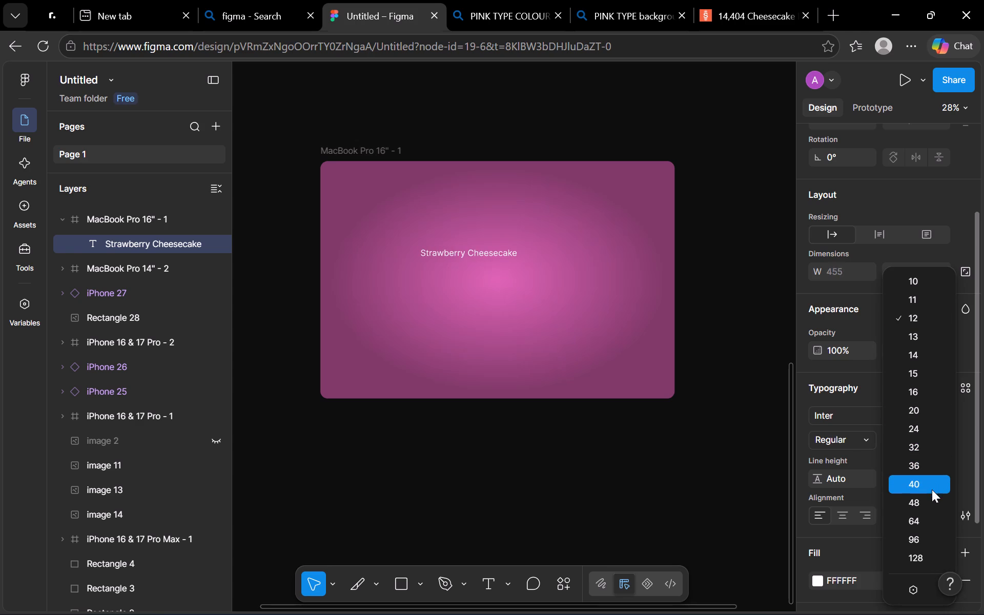
pyautogui.click(934, 536)
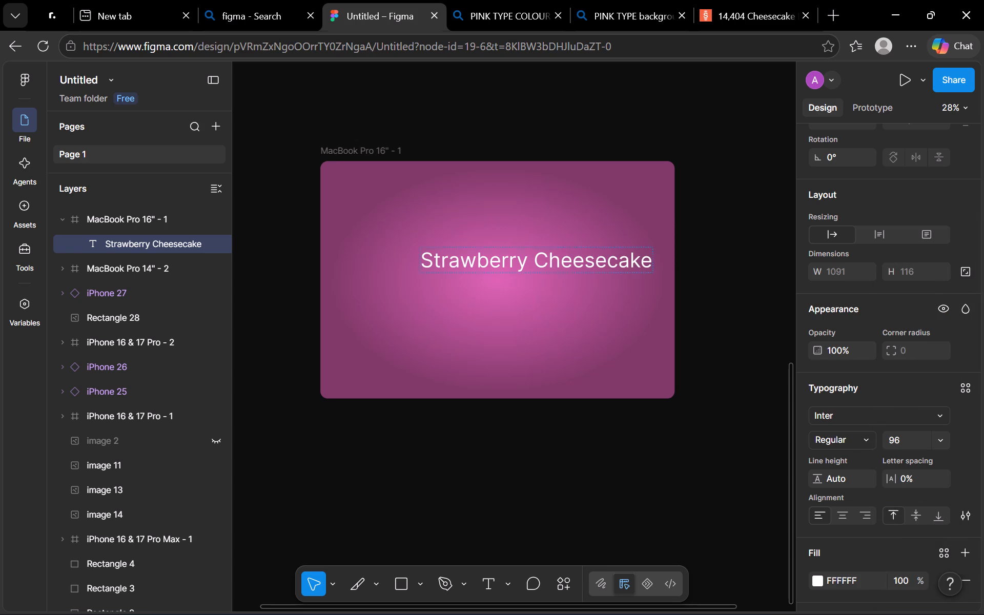
# Rewrite the heading in capitals as "STRAWBERRY CHEESECAKE".
pyautogui.click(605, 261)
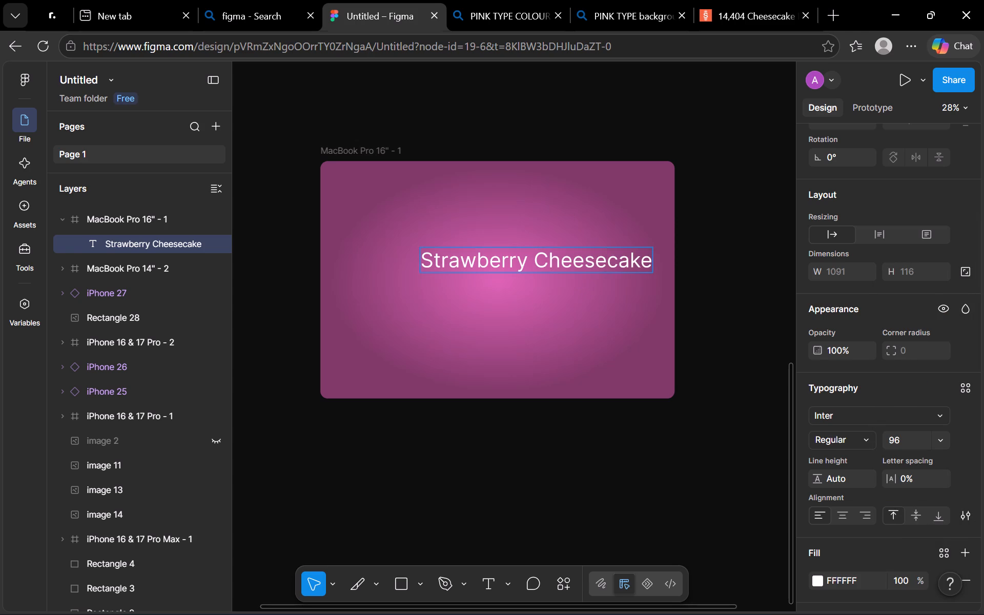
pyautogui.click(653, 265)
pyautogui.click(648, 263)
pyautogui.press('BackSpace')
pyautogui.press('BackSpace')
pyautogui.press('BackSpace')
pyautogui.press('BackSpace')
pyautogui.press('BackSpace')
pyautogui.press('BackSpace')
pyautogui.press('BackSpace')
pyautogui.press('BackSpace')
pyautogui.press('BackSpace')
pyautogui.press('BackSpace')
pyautogui.press('BackSpace')
pyautogui.press('BackSpace')
pyautogui.press('BackSpace')
pyautogui.press('BackSpace')
pyautogui.press('BackSpace')
pyautogui.press('BackSpace')
pyautogui.press('BackSpace')
pyautogui.press('BackSpace')
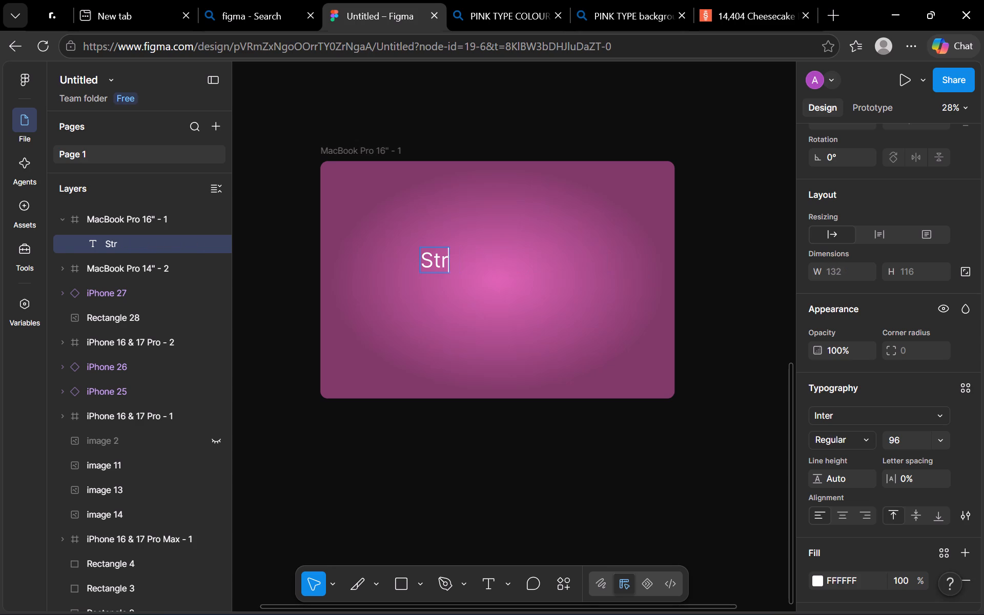
pyautogui.press('BackSpace')
pyautogui.press('BackSpace')
pyautogui.write('TRAWBERRY CHEESECAKE')
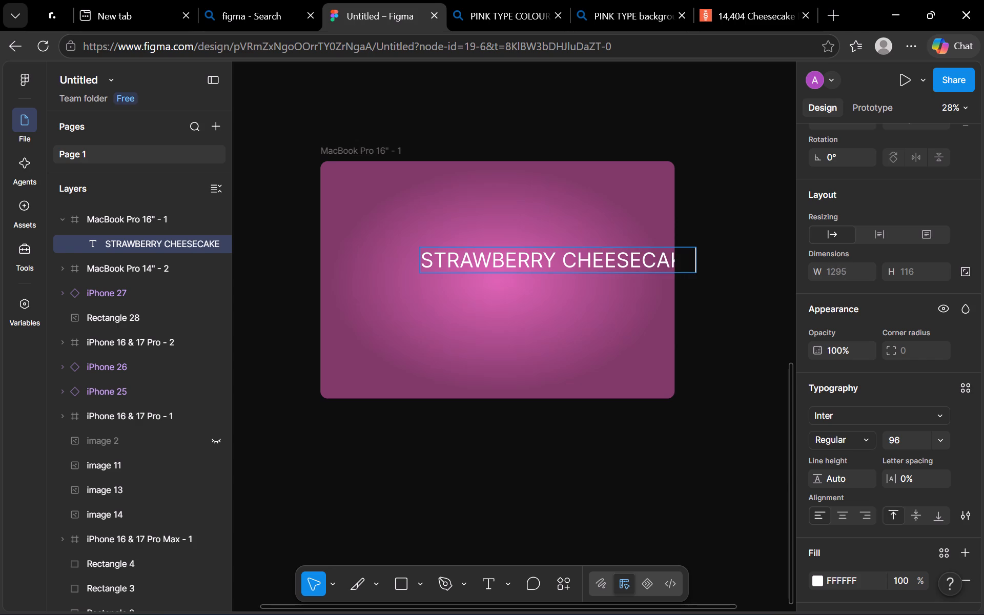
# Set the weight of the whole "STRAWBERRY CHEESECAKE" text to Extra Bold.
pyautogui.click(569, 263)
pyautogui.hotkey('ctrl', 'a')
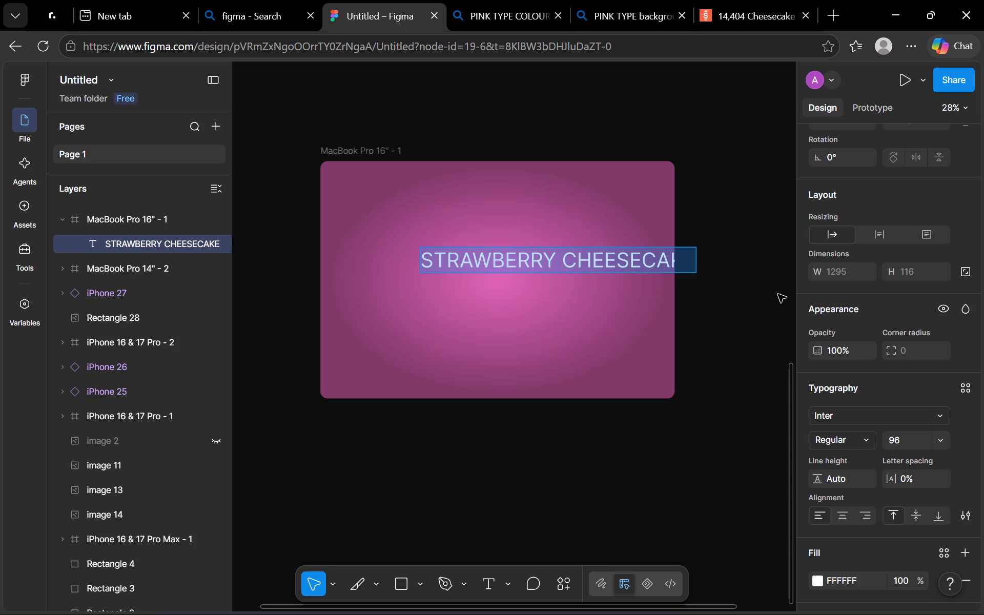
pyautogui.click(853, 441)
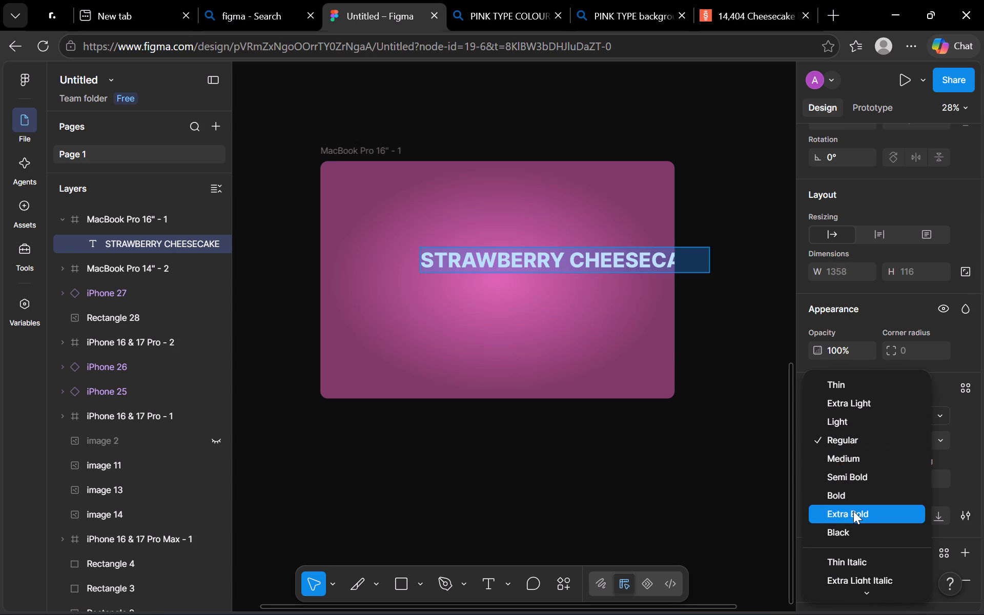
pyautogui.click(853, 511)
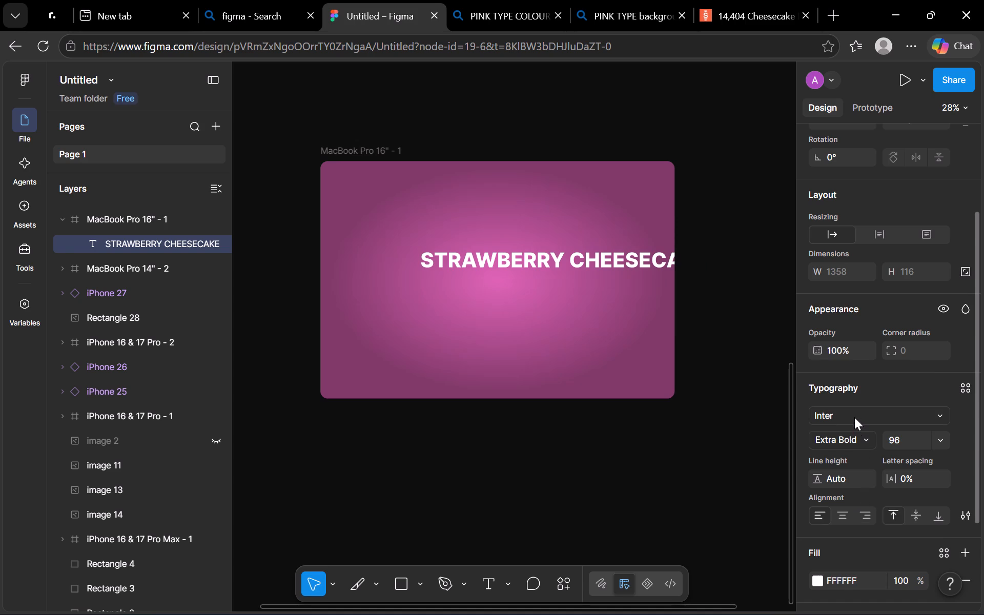
# Change the font of the selected "STRAWBERRY CHEESECAKE" text to Instrument Serif.
pyautogui.click(854, 417)
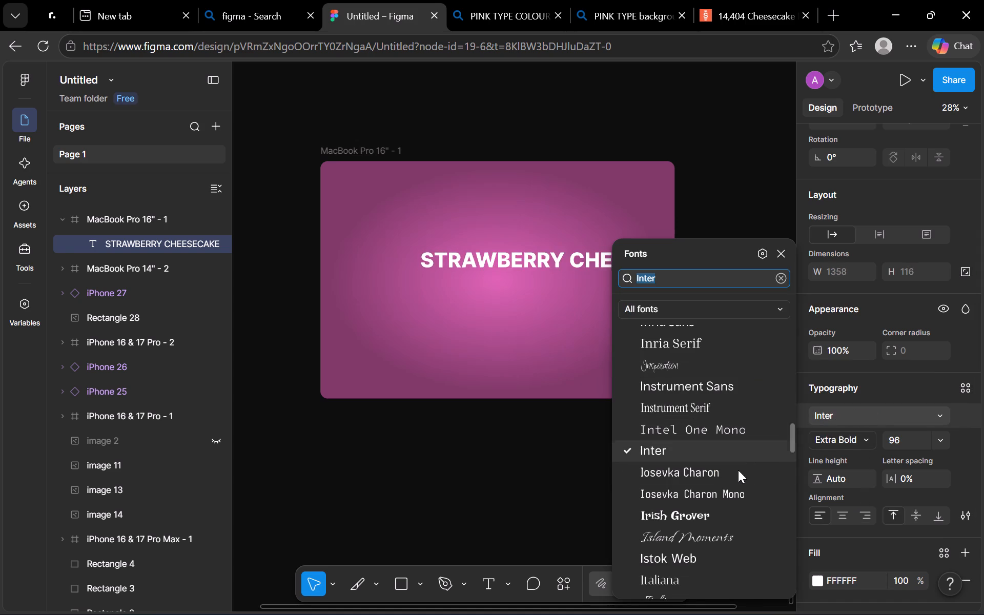
pyautogui.click(729, 418)
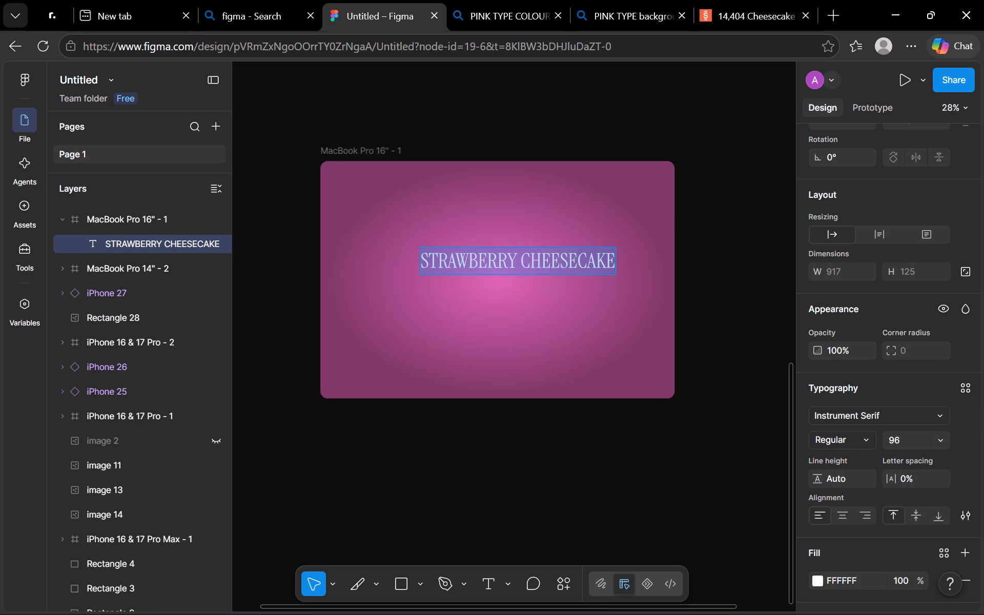
pyautogui.click(518, 261)
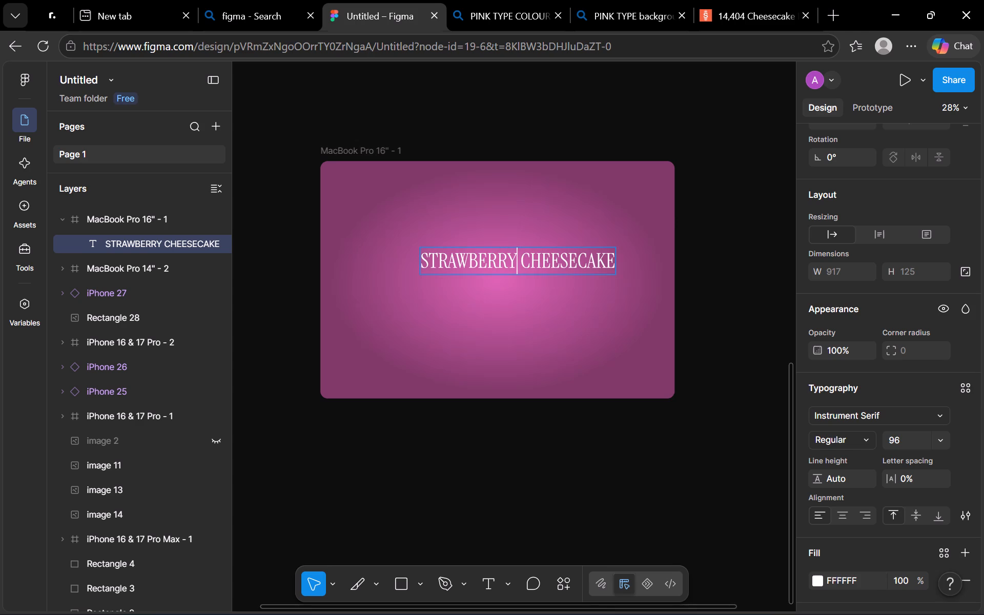
# Finish editing the STRAWBERRY CHEESECAKE text and move it to about the centre of the MacBook Pro 16" frame.
pyautogui.click(556, 260)
pyautogui.click(531, 252)
pyautogui.click(314, 584)
pyautogui.click(521, 331)
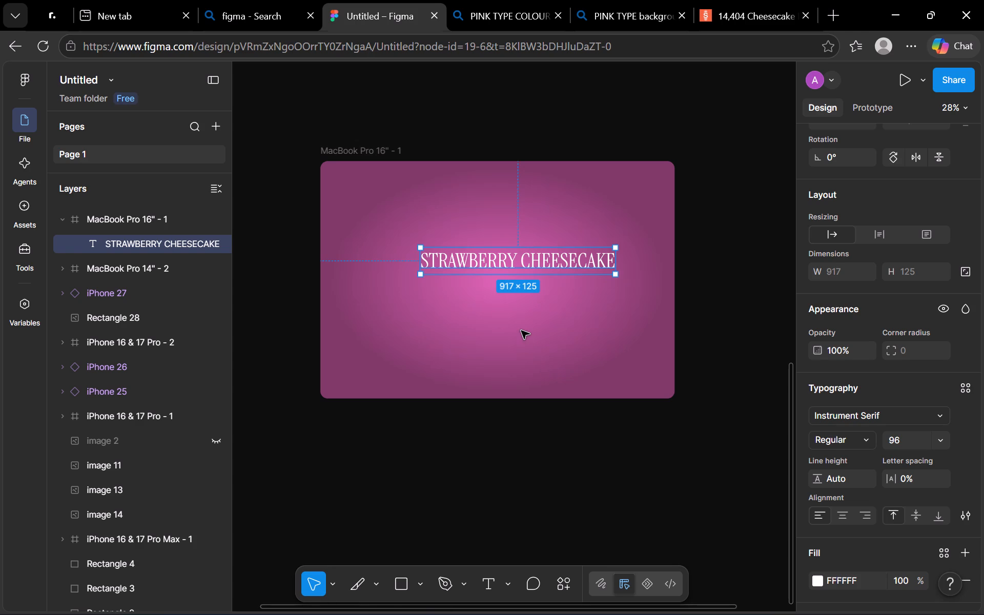
pyautogui.moveTo(532, 267); pyautogui.dragTo(498, 250)
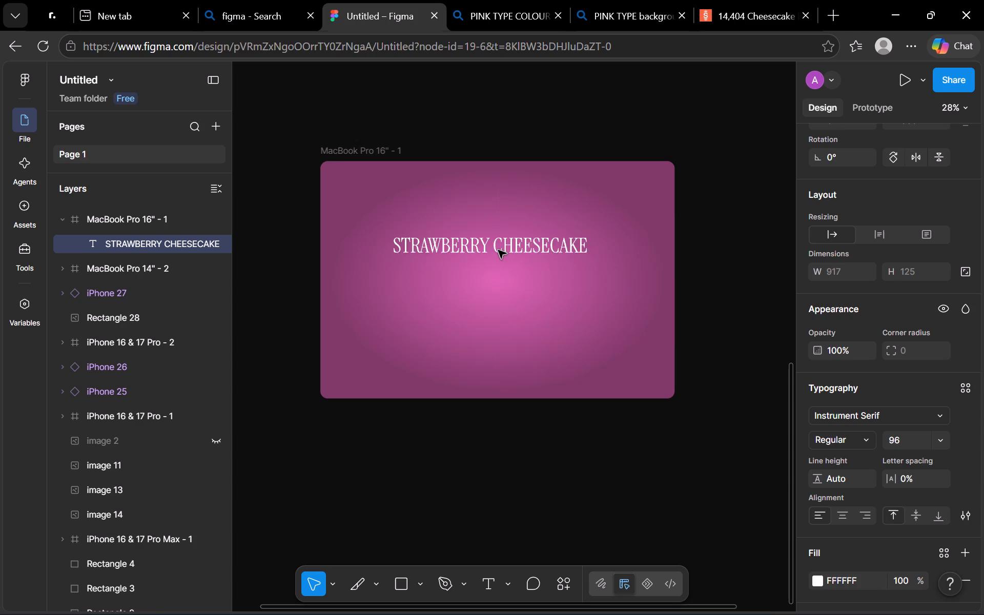
pyautogui.moveTo(498, 250); pyautogui.dragTo(507, 284)
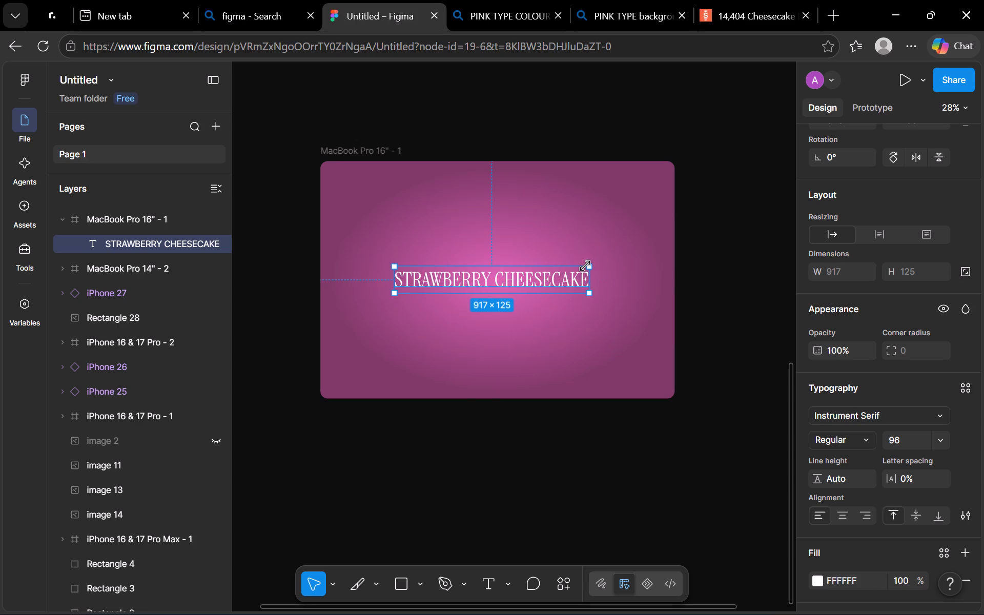
# Resize the STRAWBERRY CHEESECAKE text box to about 1006 × 109 and deselect it.
pyautogui.moveTo(587, 269); pyautogui.dragTo(632, 224)
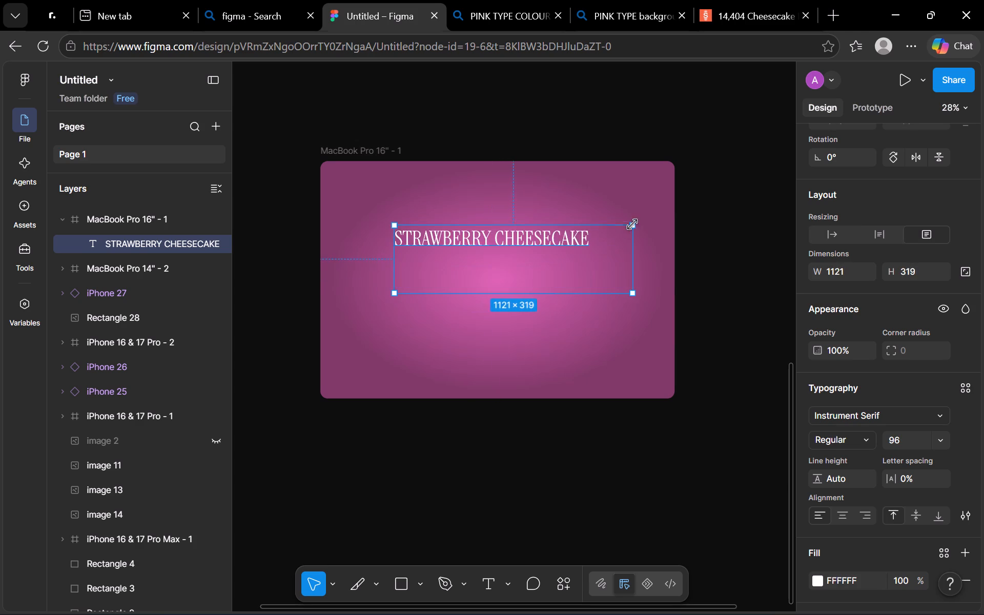
pyautogui.moveTo(632, 224); pyautogui.dragTo(608, 275)
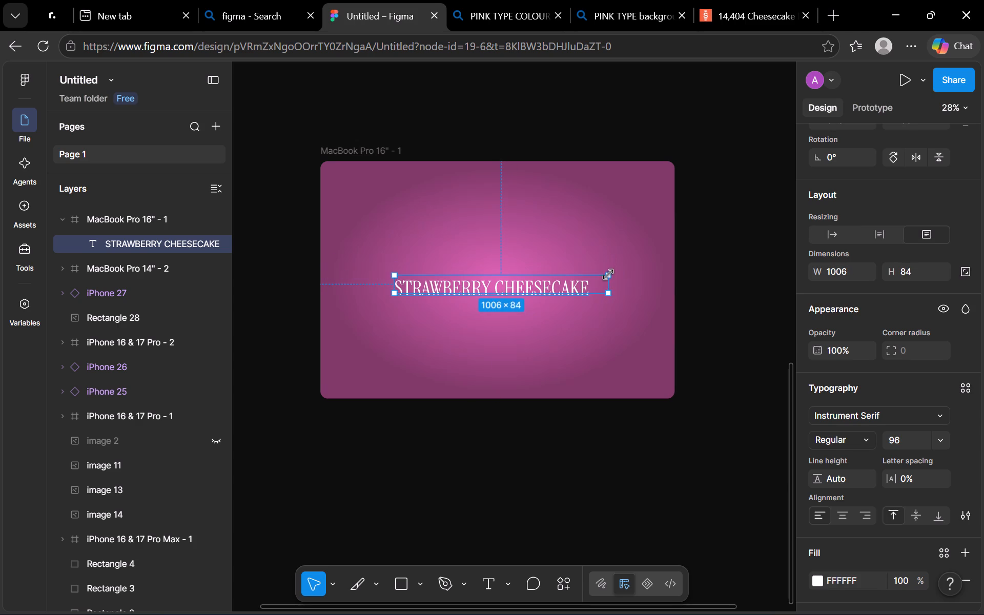
pyautogui.moveTo(608, 275); pyautogui.dragTo(608, 270)
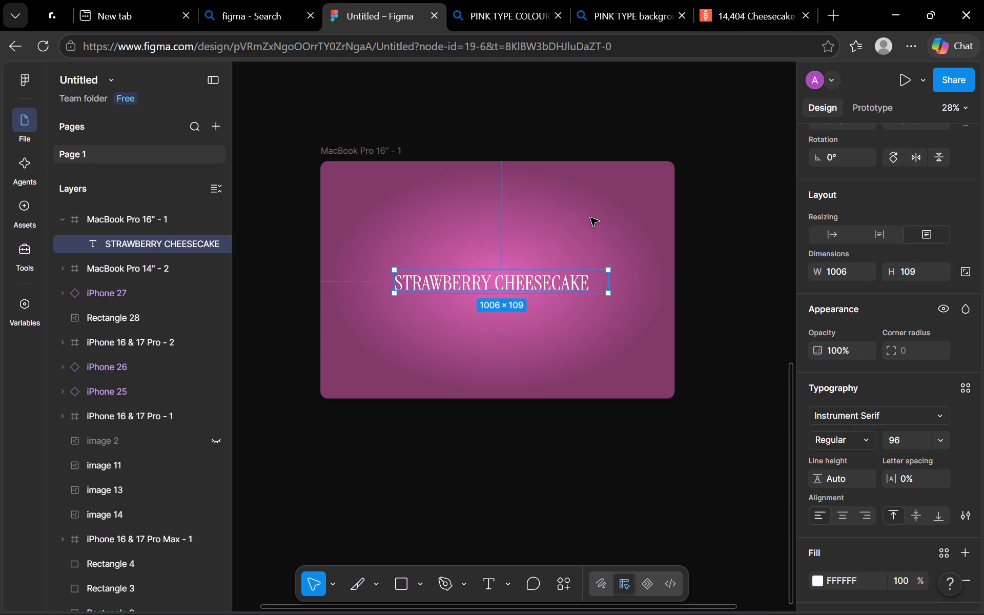
pyautogui.click(590, 218)
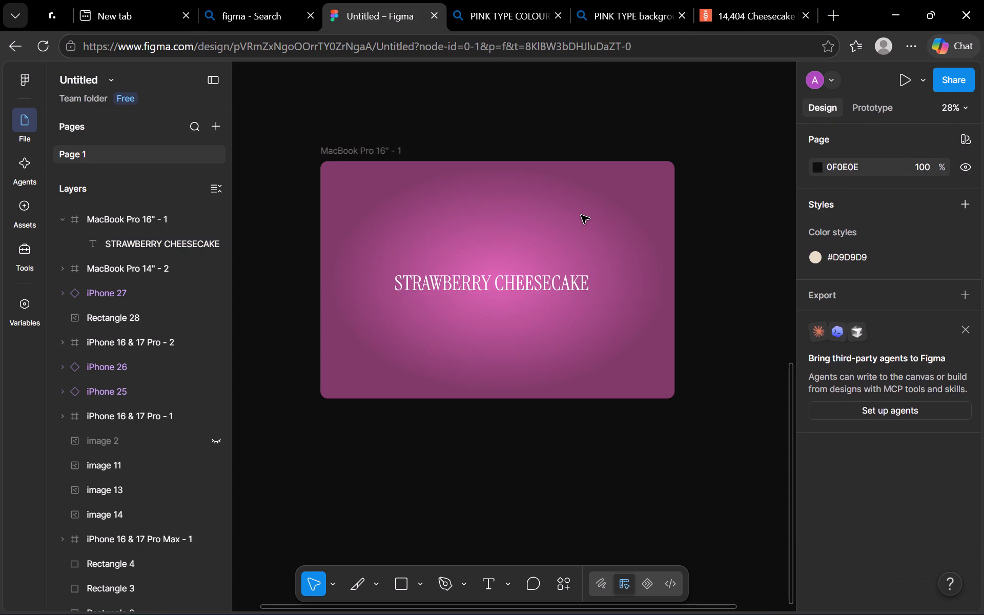
# Switch to the web search for a pink cheesecake background colour and look through its image results.
pyautogui.click(521, 4)
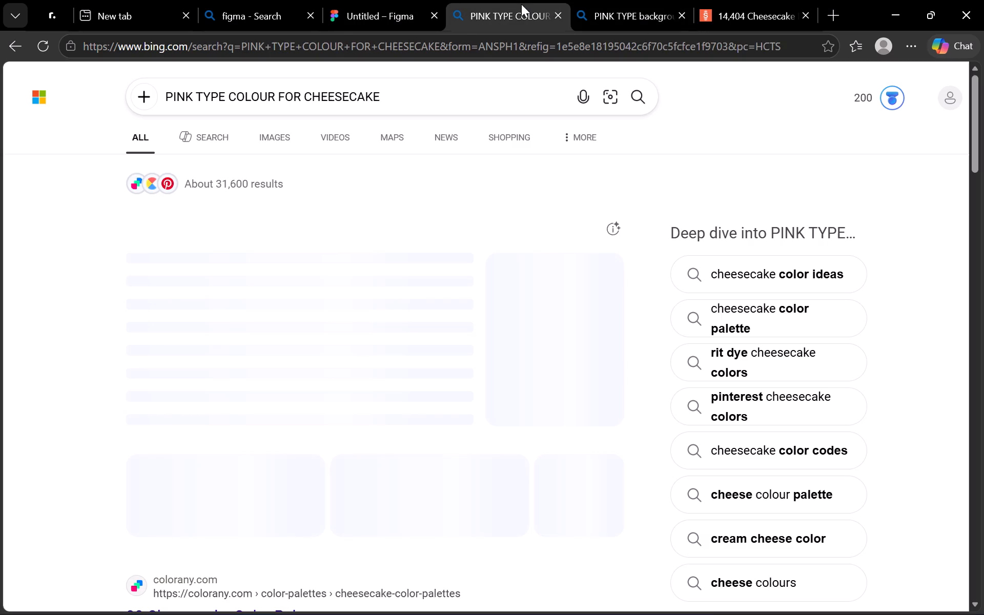
pyautogui.click(631, 7)
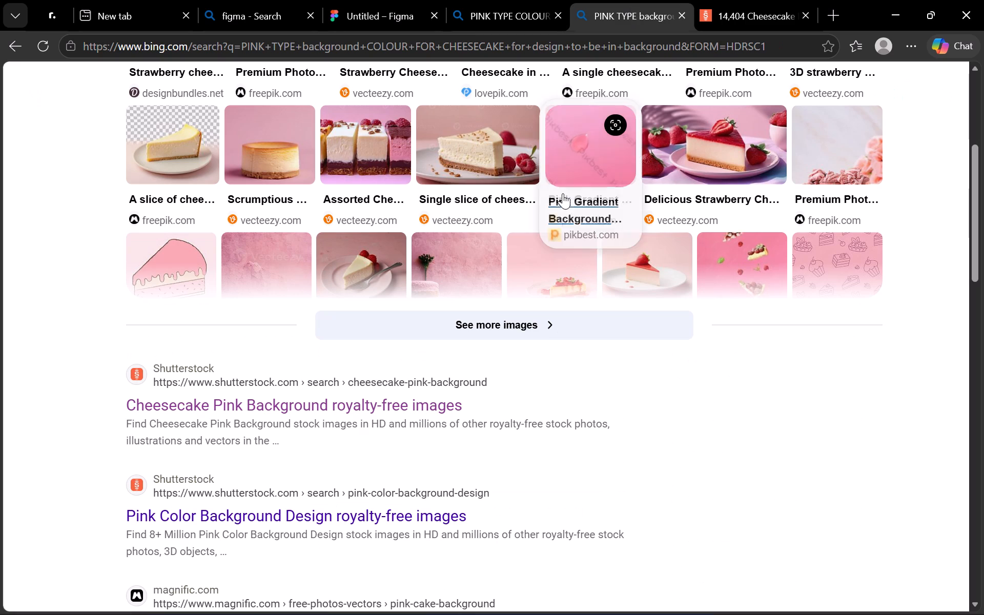
pyautogui.scroll(3, 563, 192)
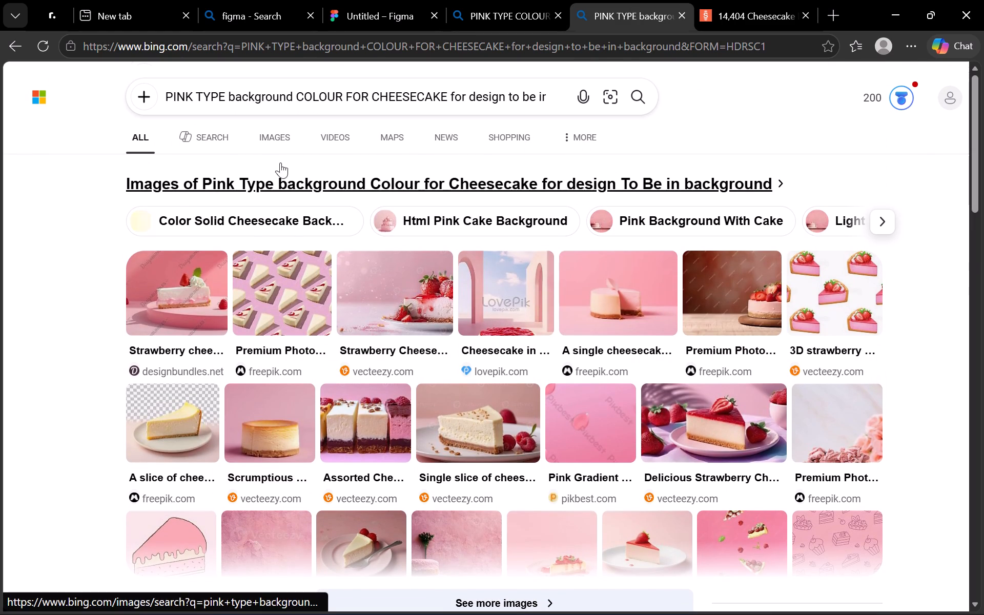
pyautogui.click(274, 145)
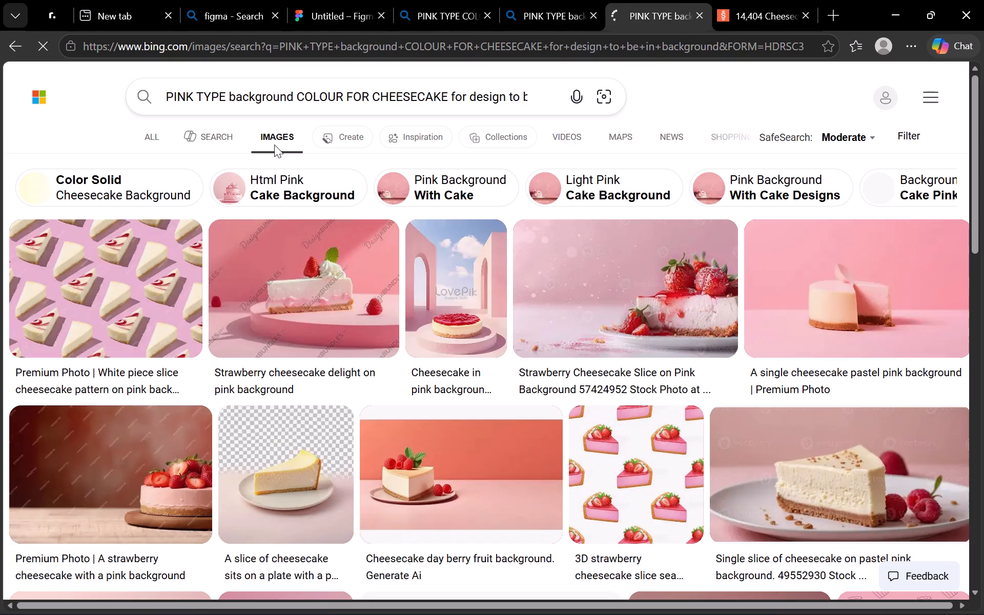
pyautogui.scroll(-5, 409, 289)
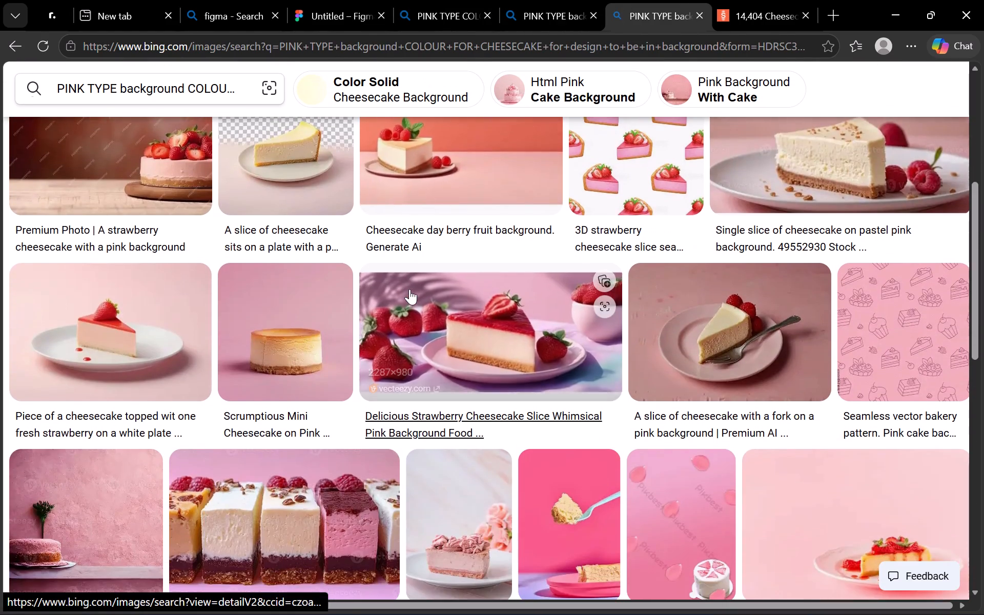
pyautogui.scroll(-4, 409, 289)
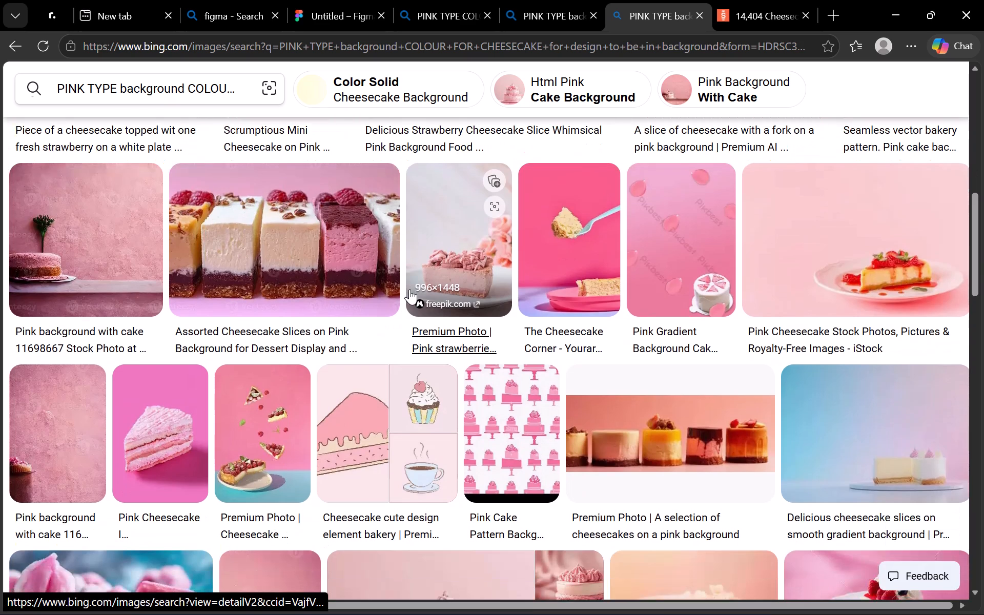
# Search Bing Images for "STRAWBERRY CHEESCAKE" and look through the pictures for a suitable cheesecake.
pyautogui.scroll(4, 411, 353)
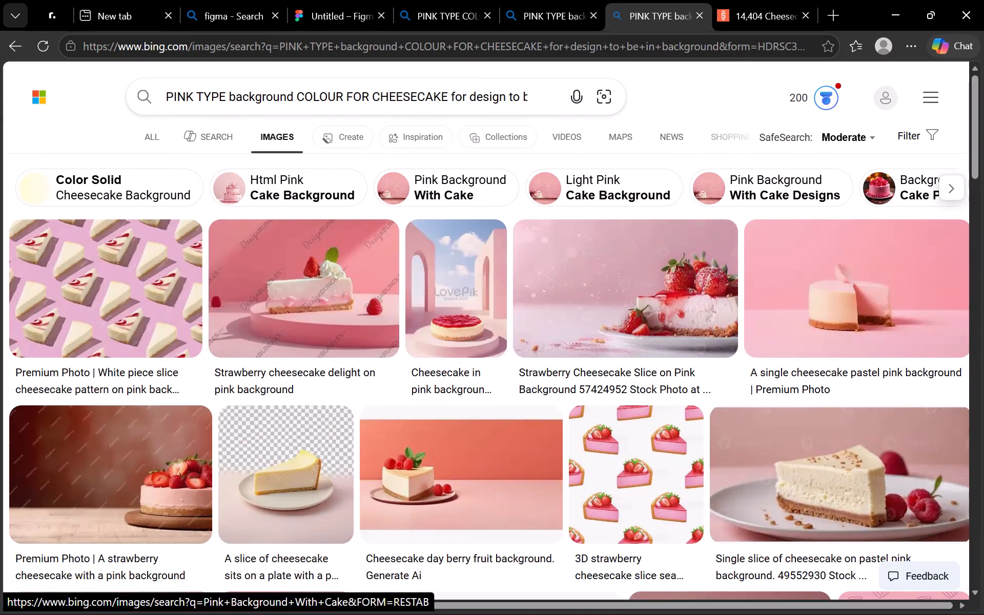
pyautogui.click(555, 99)
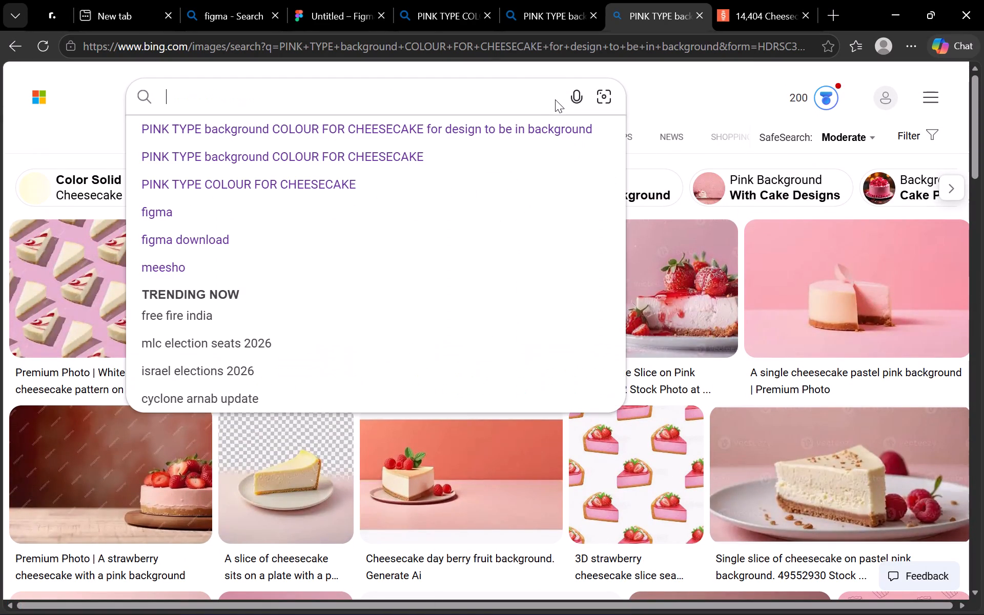
pyautogui.write('STRAWBERRY CHEESCAKE')
pyautogui.press('Return')
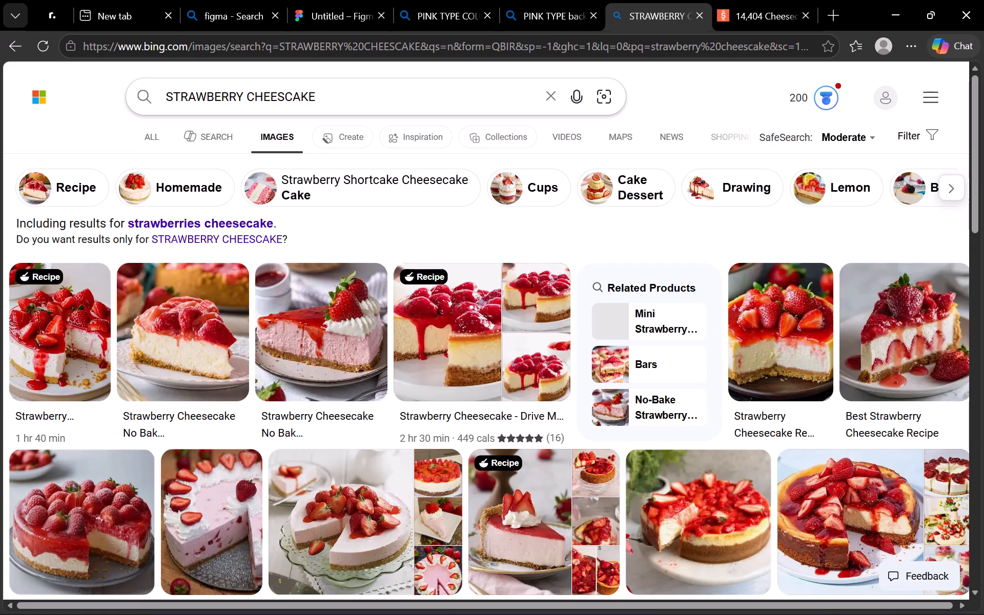
pyautogui.scroll(-1, 387, 310)
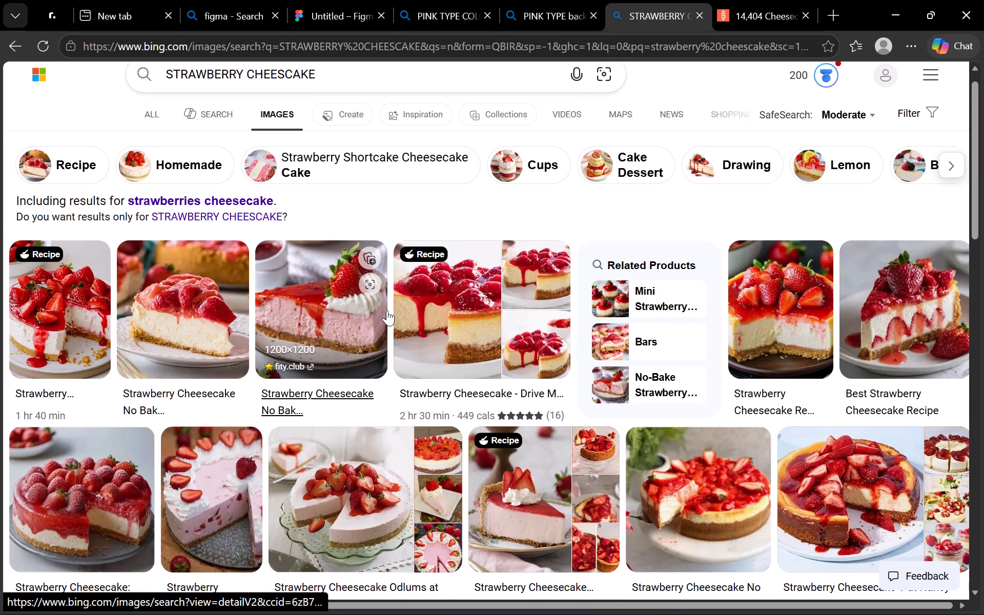
pyautogui.scroll(-3, 387, 310)
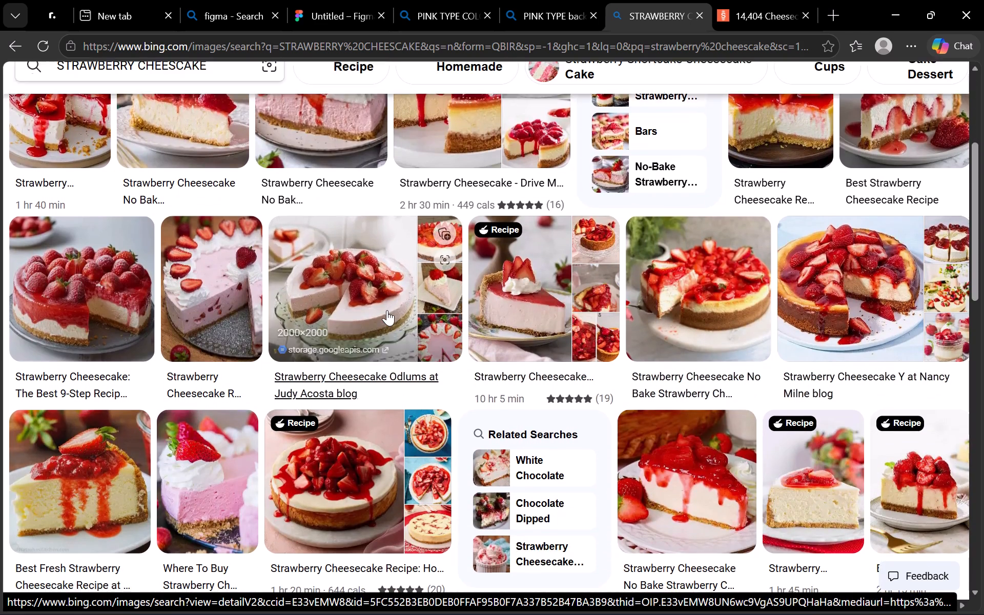
pyautogui.scroll(-2, 387, 310)
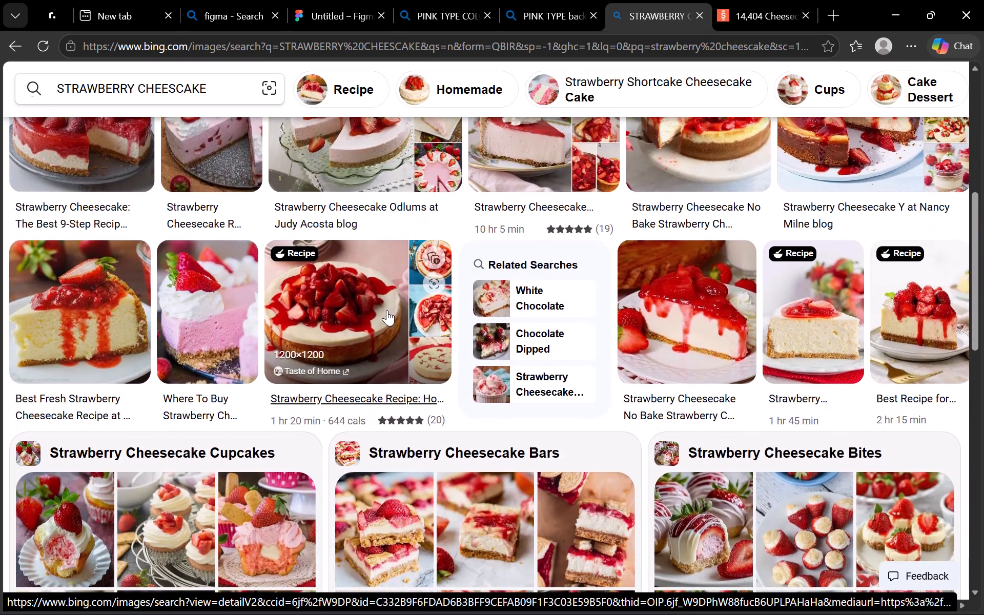
pyautogui.scroll(-4, 387, 310)
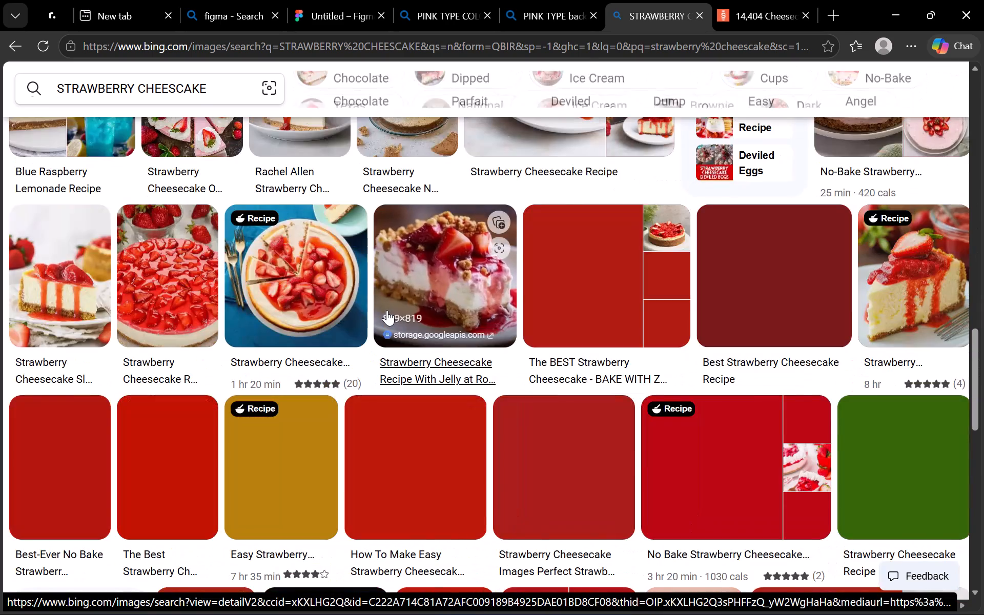
pyautogui.scroll(5, 387, 310)
pyautogui.scroll(4, 354, 281)
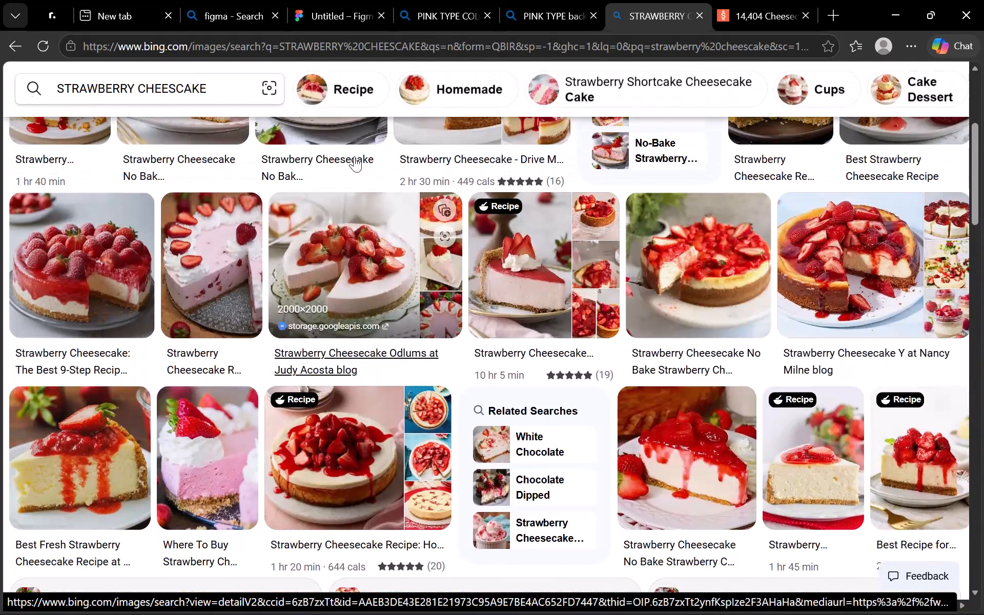
# Refine the image search to "STRAWBERRY CHEESCAKE royal design" and look through the pictures for a suitable cheesecake.
pyautogui.scroll(4, 375, 381)
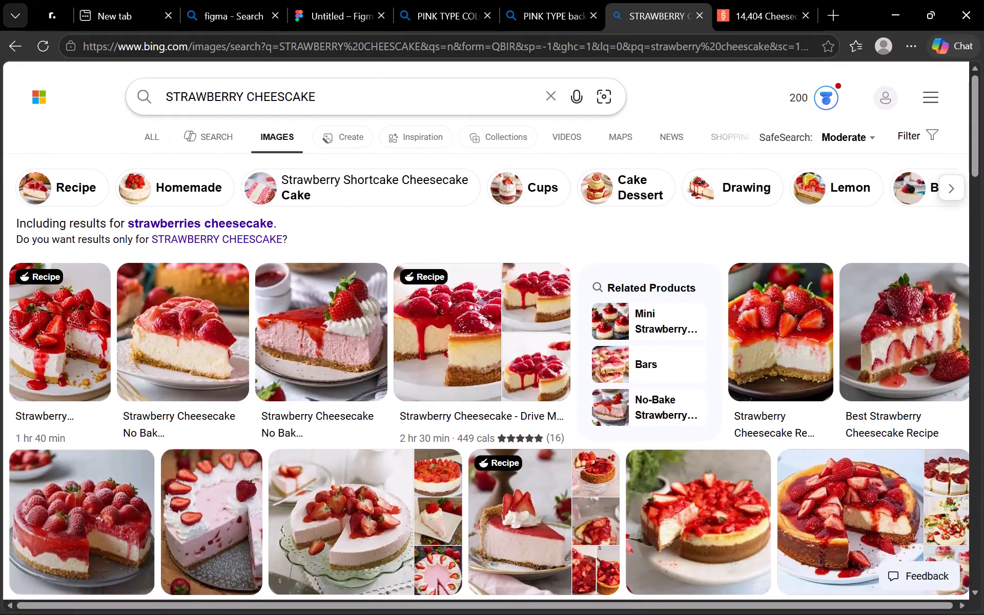
pyautogui.click(375, 86)
pyautogui.press('space')
pyautogui.write('royal design')
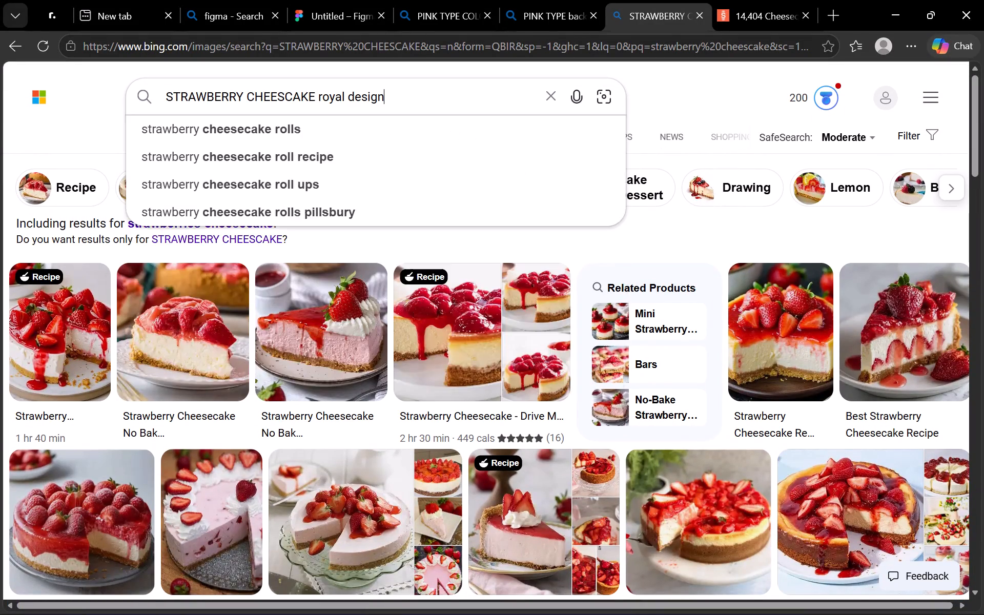
pyautogui.press('Return')
pyautogui.scroll(-1, 375, 86)
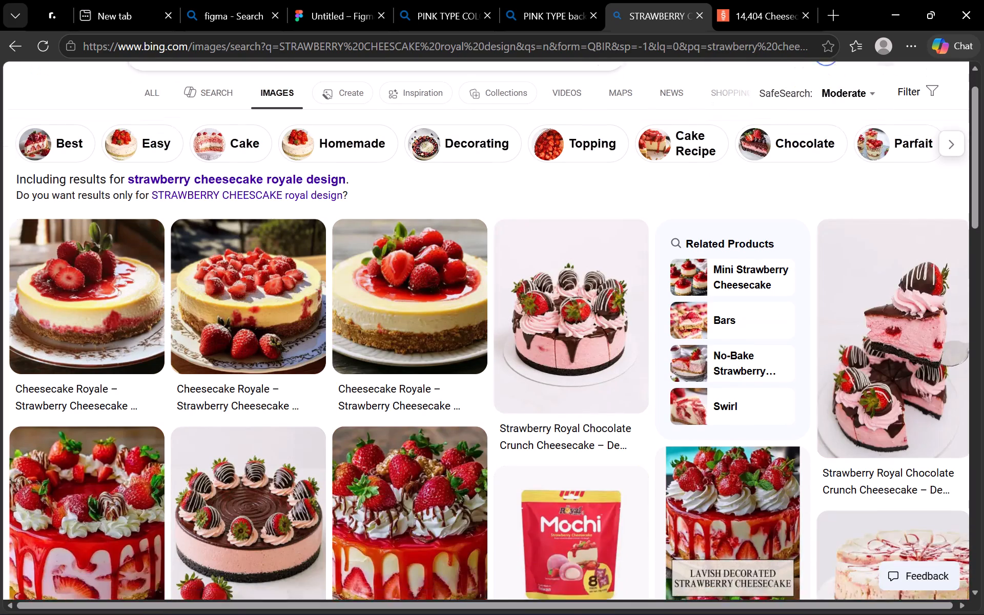
pyautogui.scroll(-4, 375, 86)
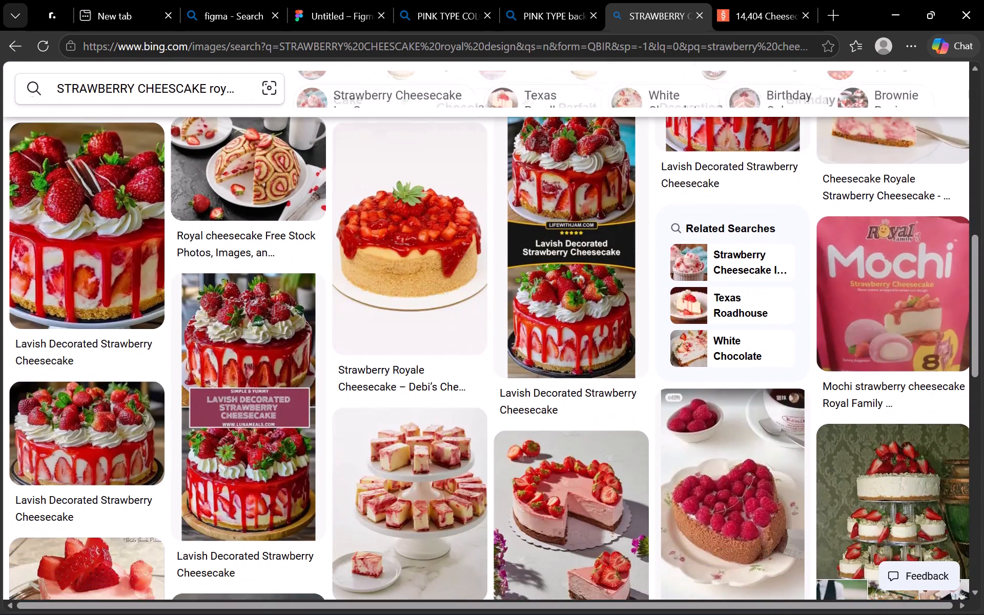
pyautogui.scroll(-5, 375, 86)
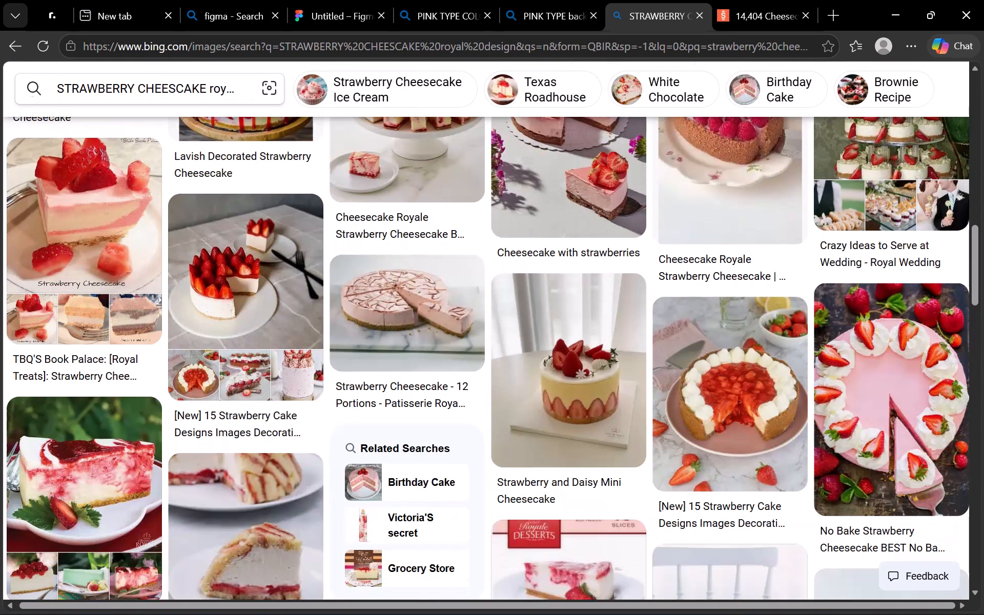
pyautogui.scroll(-3, 375, 86)
pyautogui.scroll(1, 375, 86)
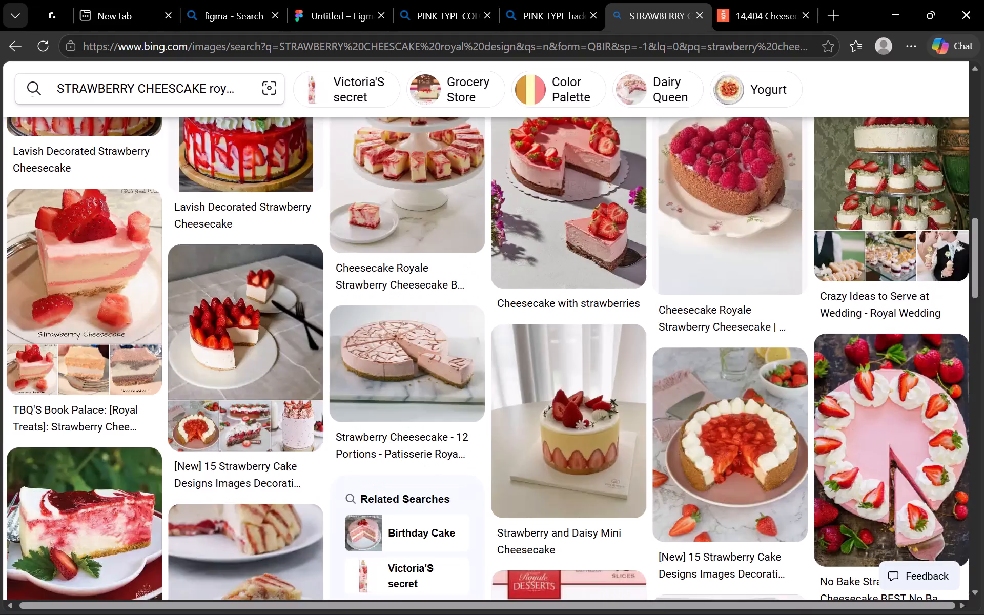
pyautogui.scroll(1, 375, 86)
pyautogui.scroll(4, 363, 143)
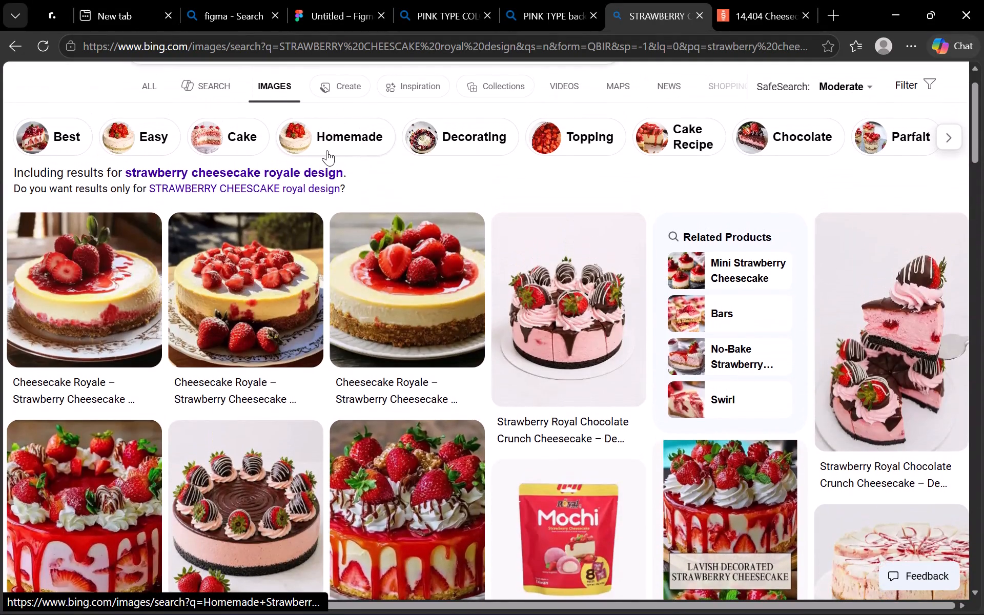
# Refine the image search to "STRAWBERRY CHEESCAKE slice royal design" and open the realistic cheesecake slice on a checkered transparent background.
pyautogui.scroll(3, 327, 150)
pyautogui.click(317, 94)
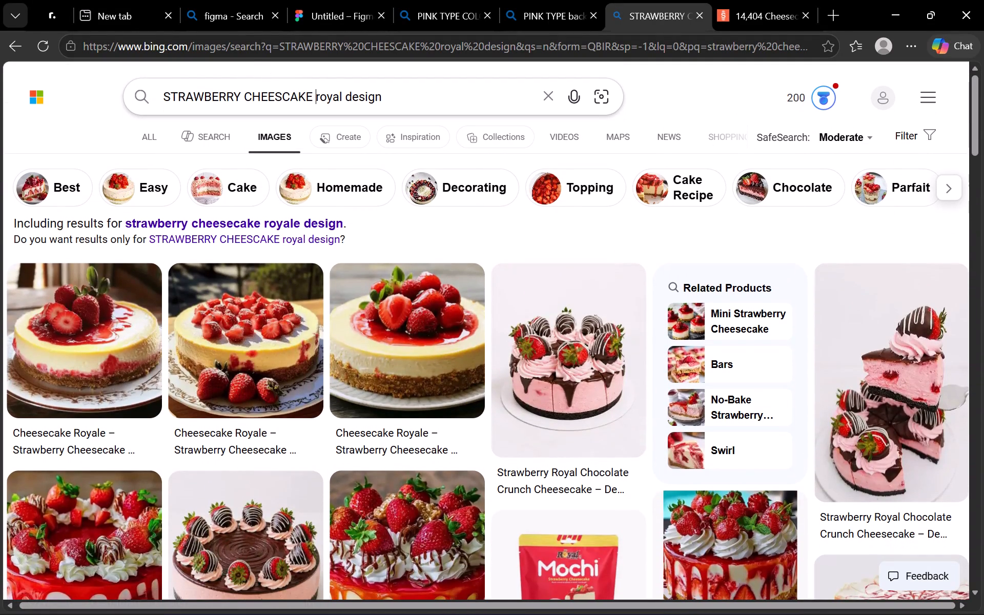
pyautogui.write('slice')
pyautogui.press('space')
pyautogui.press('Return')
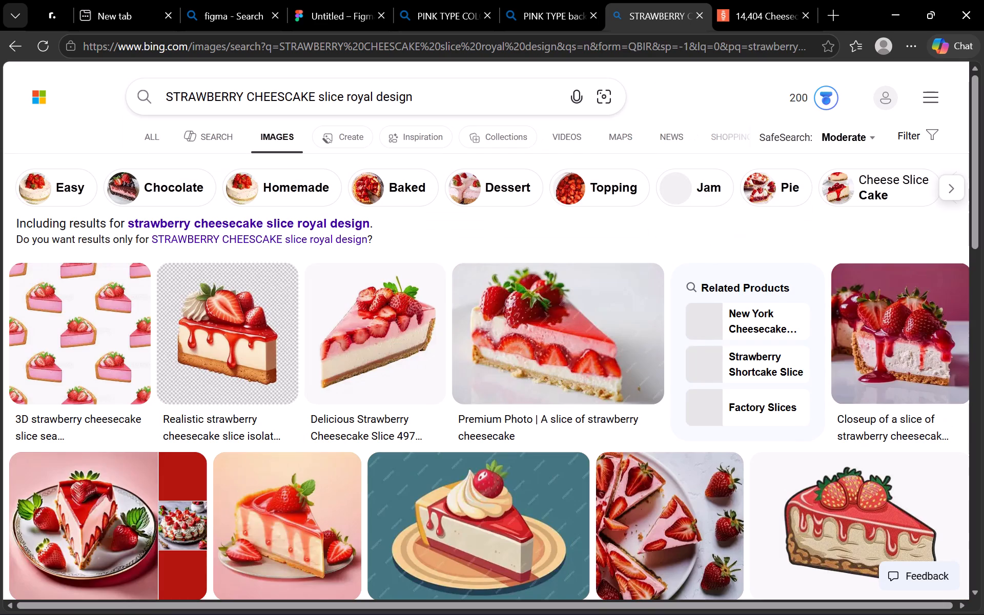
pyautogui.scroll(-1, 315, 341)
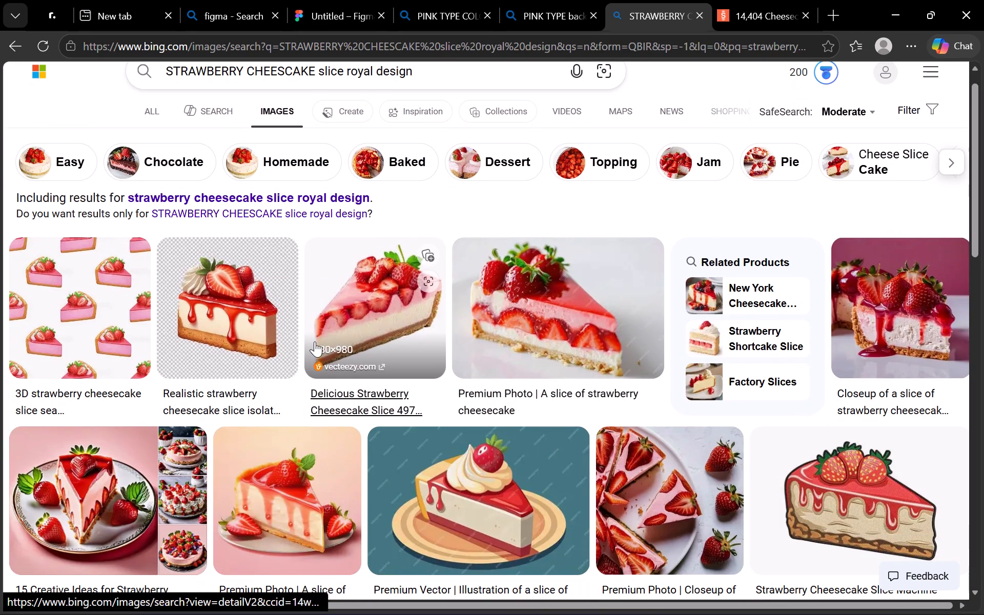
pyautogui.click(236, 331)
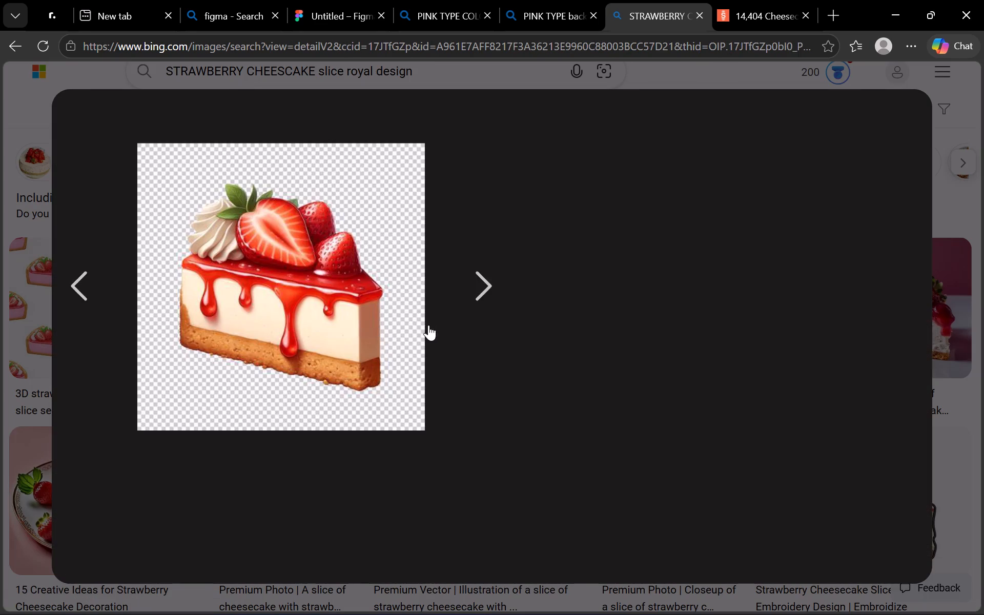
# Copy the realistic cheesecake slice image and paste it into the Figma file, centred over the MacBook Pro 16" frame.
pyautogui.rightClick(320, 301)
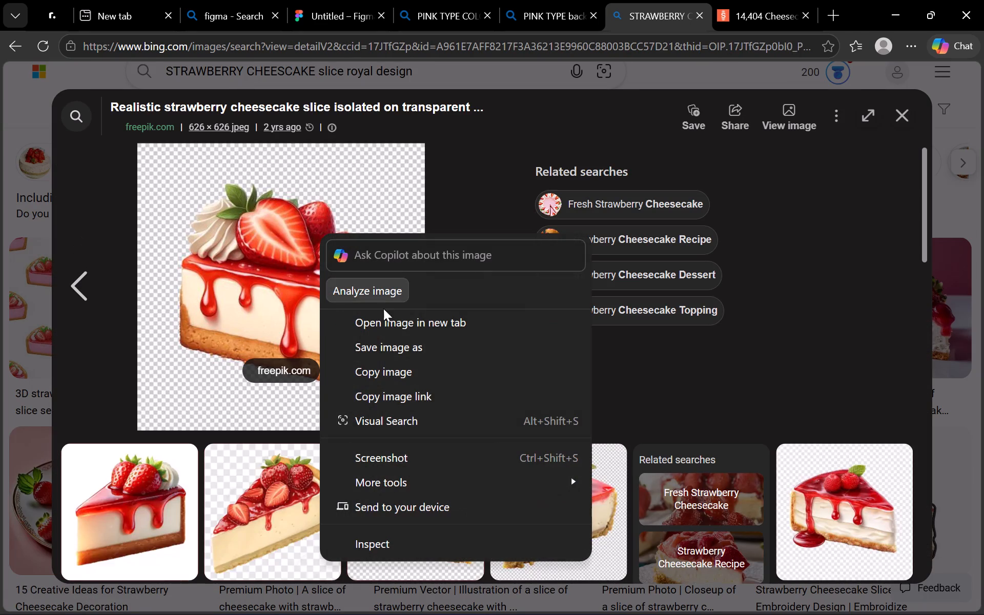
pyautogui.click(408, 379)
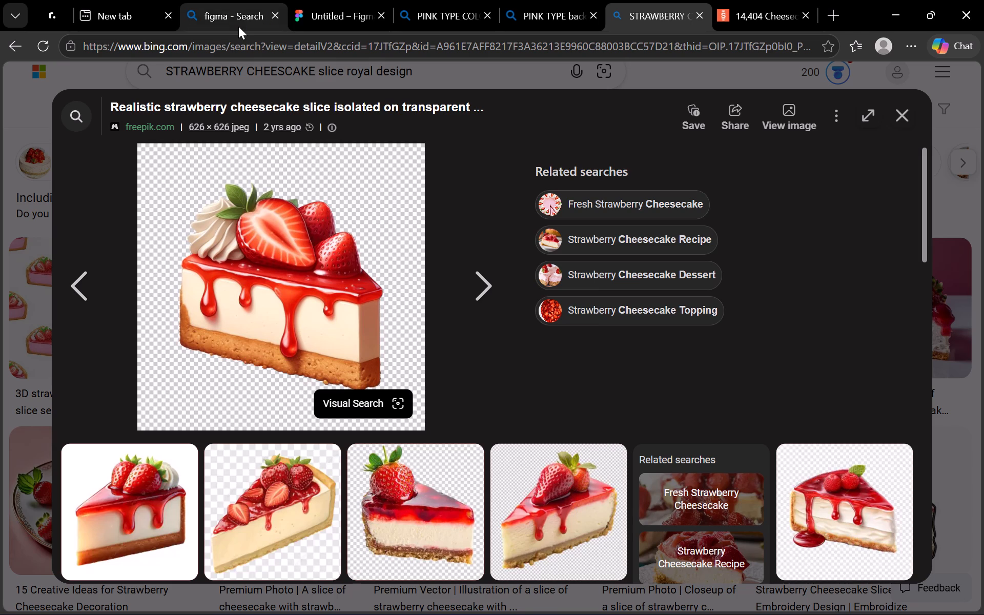
pyautogui.click(347, 11)
pyautogui.click(493, 335)
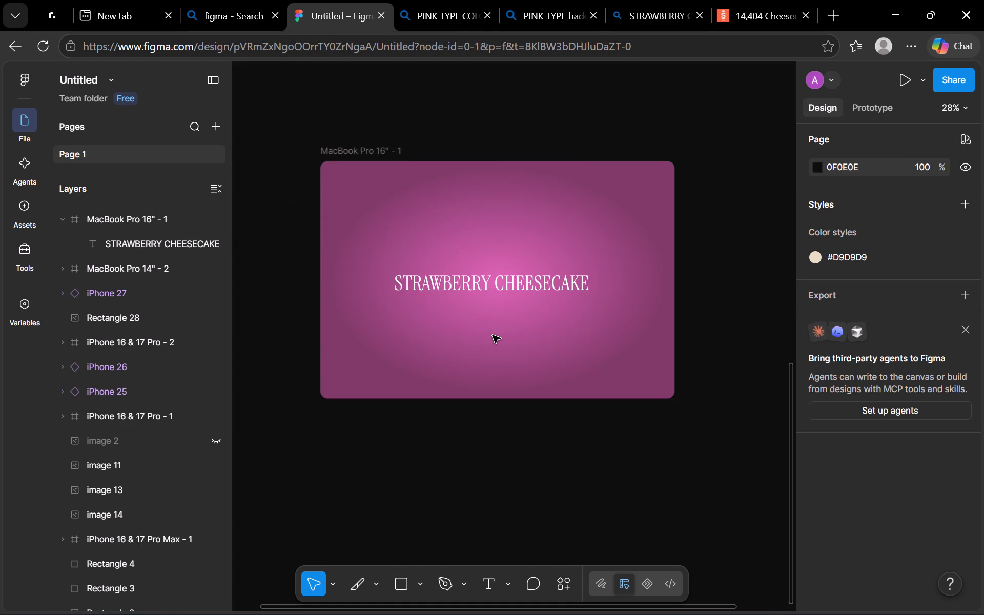
pyautogui.hotkey('ctrl', 'v')
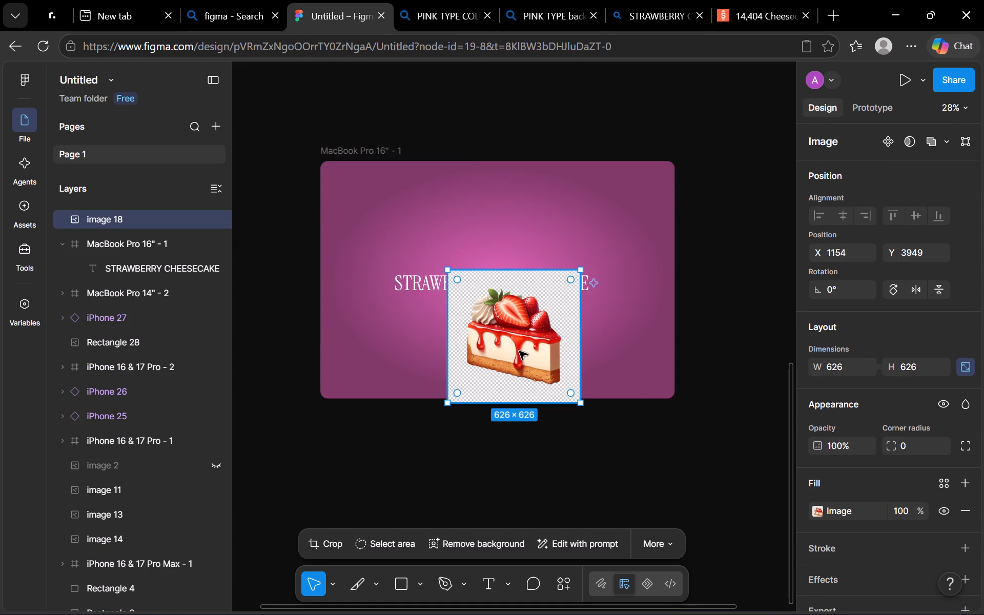
pyautogui.moveTo(519, 351); pyautogui.dragTo(501, 293)
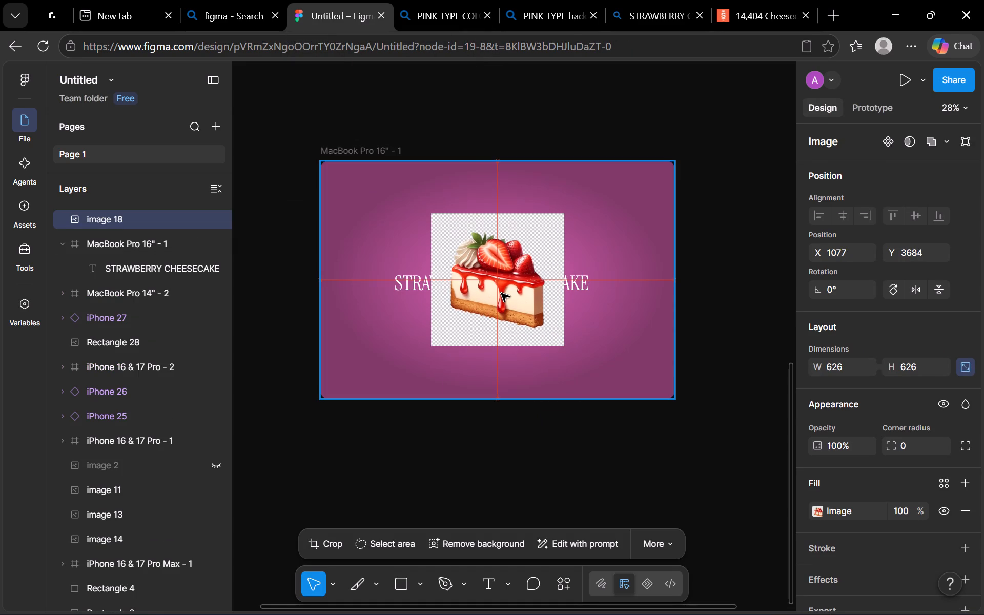
pyautogui.moveTo(501, 293); pyautogui.dragTo(501, 294)
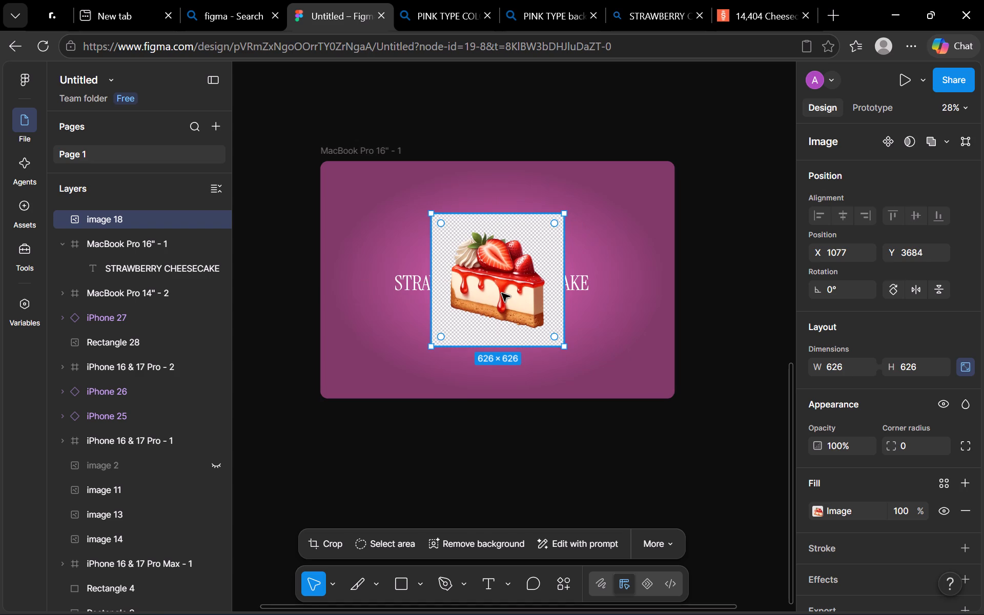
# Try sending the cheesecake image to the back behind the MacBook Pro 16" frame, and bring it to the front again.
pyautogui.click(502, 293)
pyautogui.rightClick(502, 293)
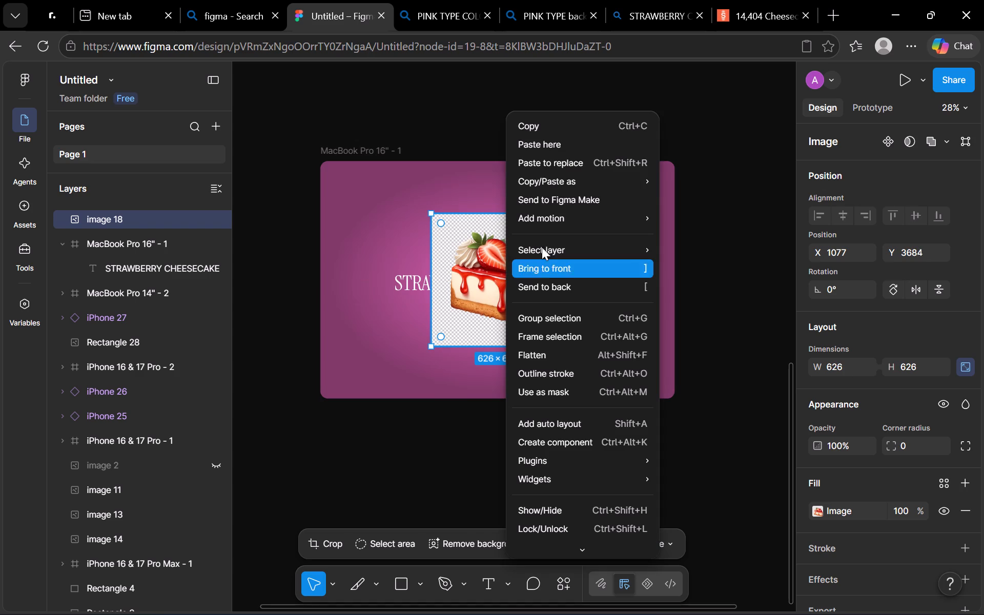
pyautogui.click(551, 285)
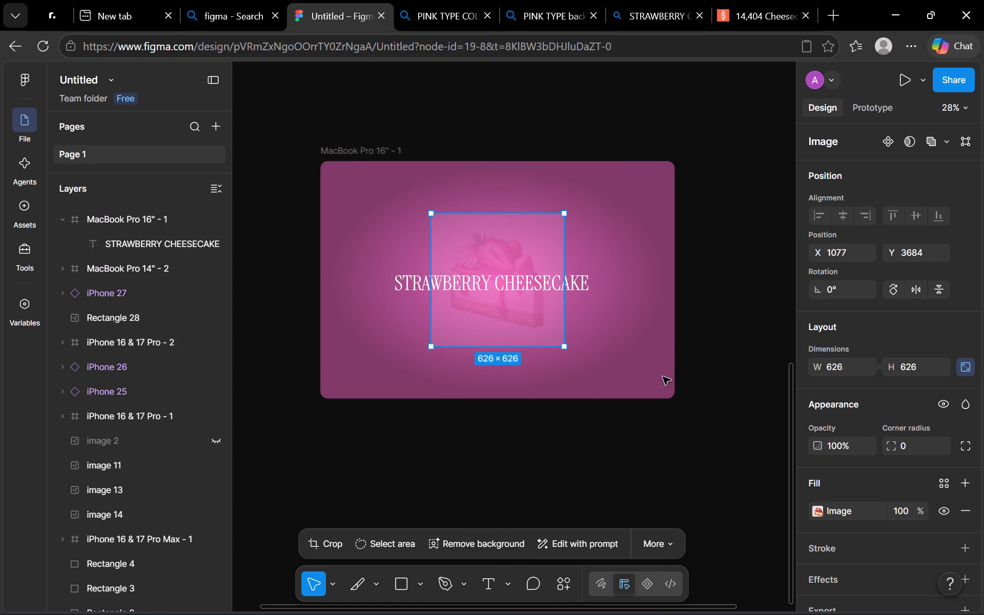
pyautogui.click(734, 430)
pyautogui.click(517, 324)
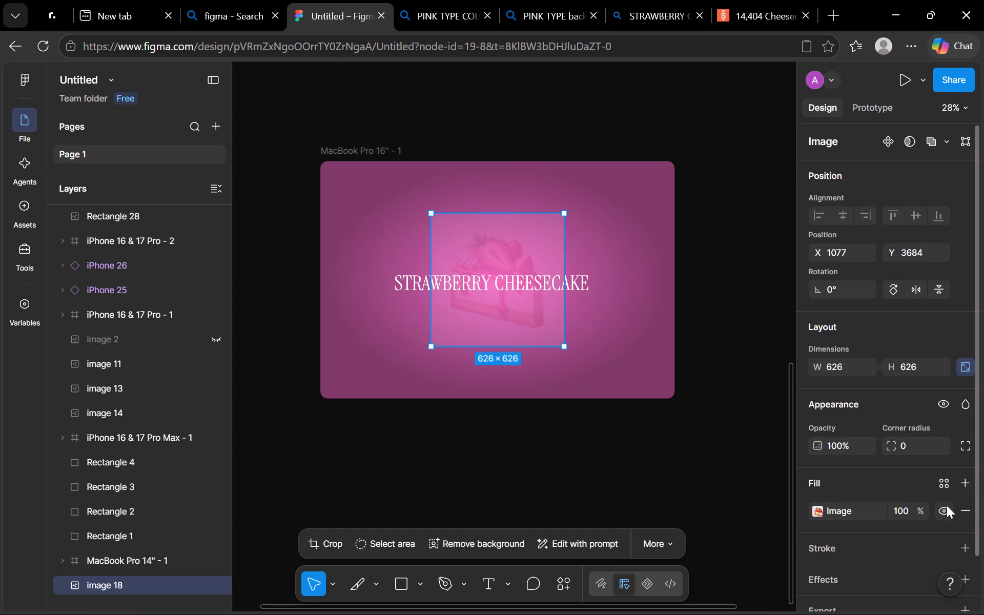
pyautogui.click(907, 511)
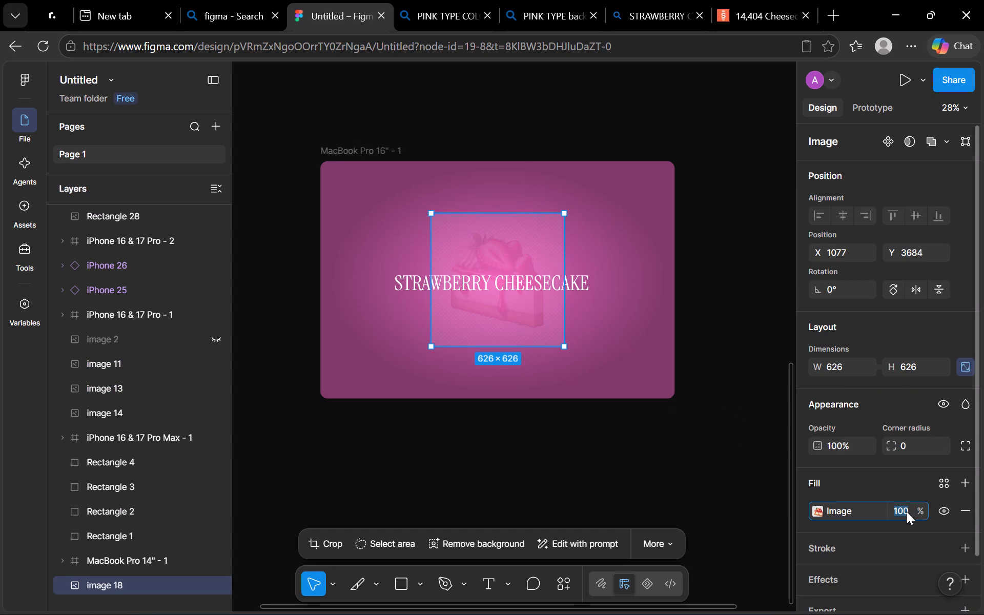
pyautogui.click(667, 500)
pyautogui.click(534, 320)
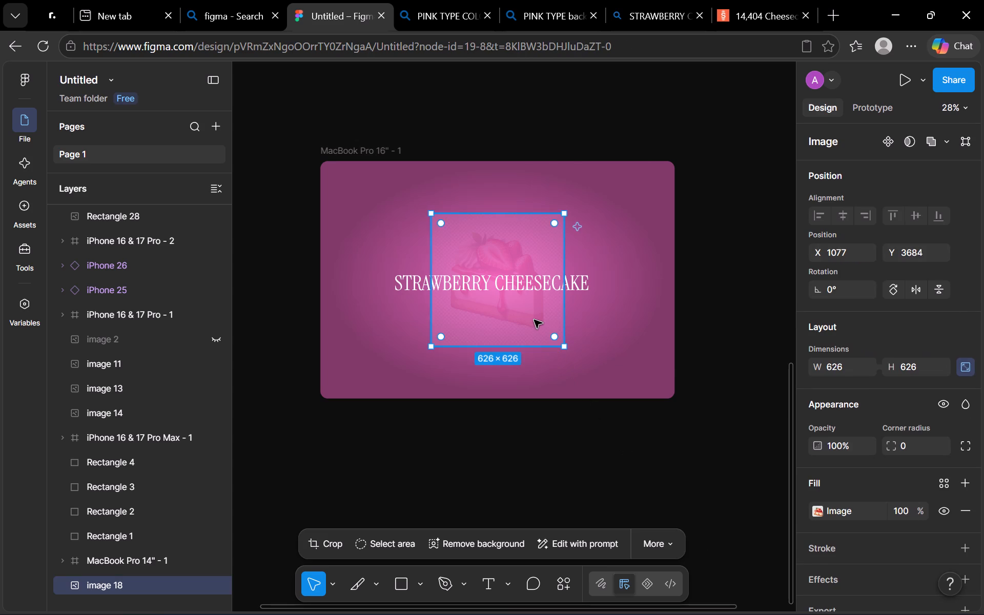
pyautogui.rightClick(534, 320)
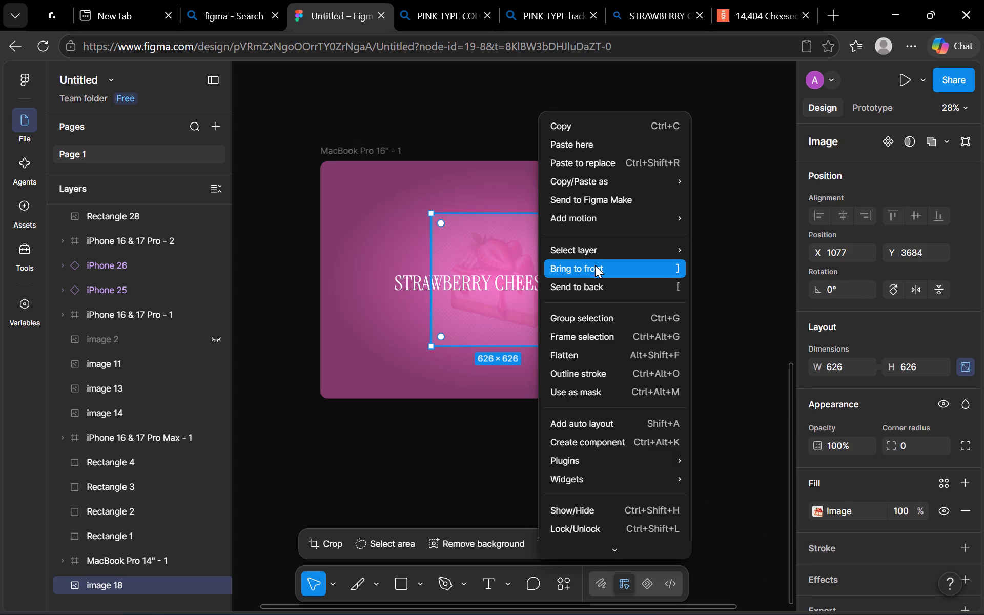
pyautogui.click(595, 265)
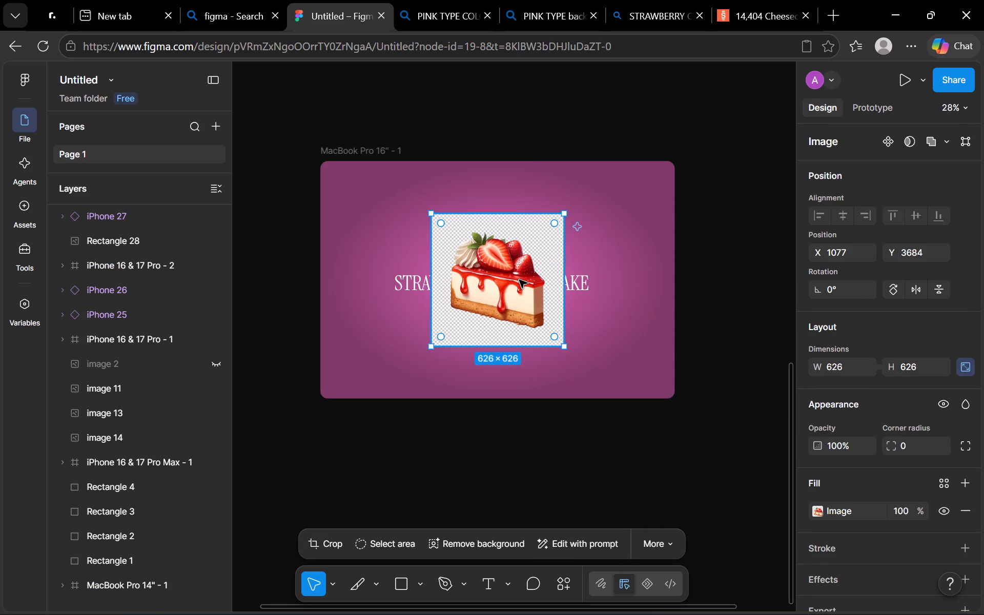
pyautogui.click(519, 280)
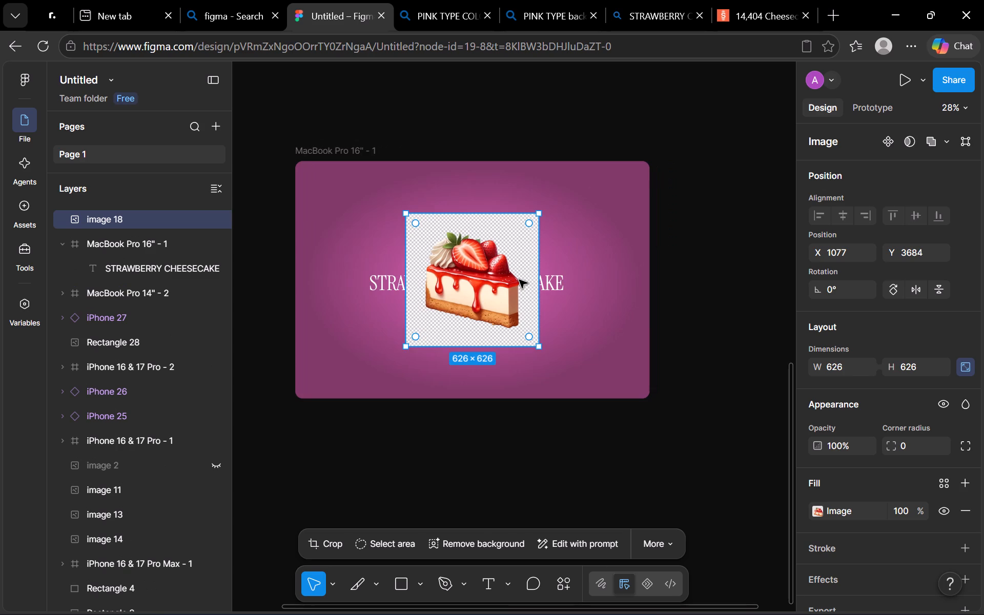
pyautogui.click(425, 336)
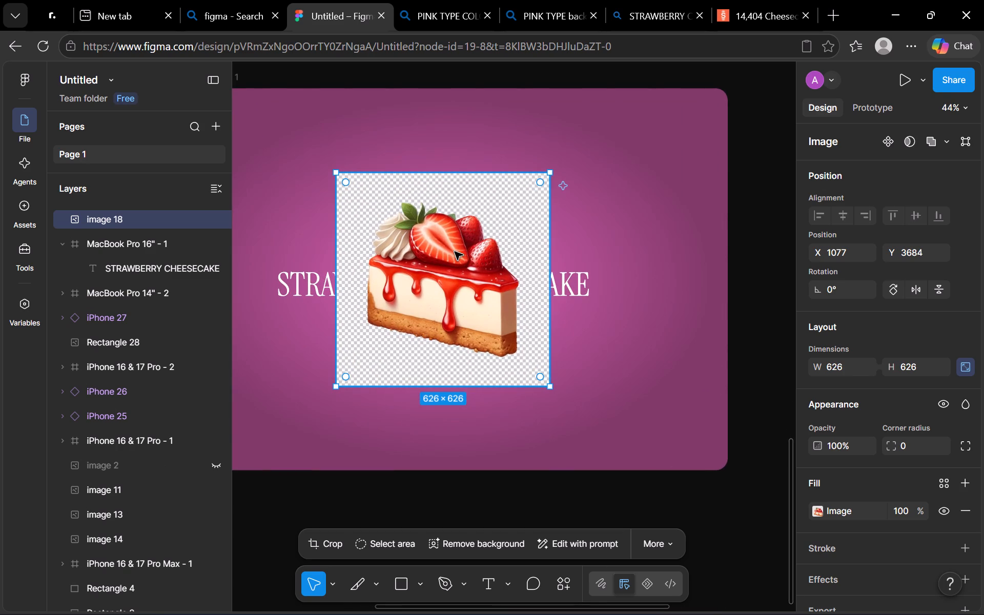
# Search the web for "background remover" in the empty browser tab and open the remove.bg site.
pyautogui.click(113, 23)
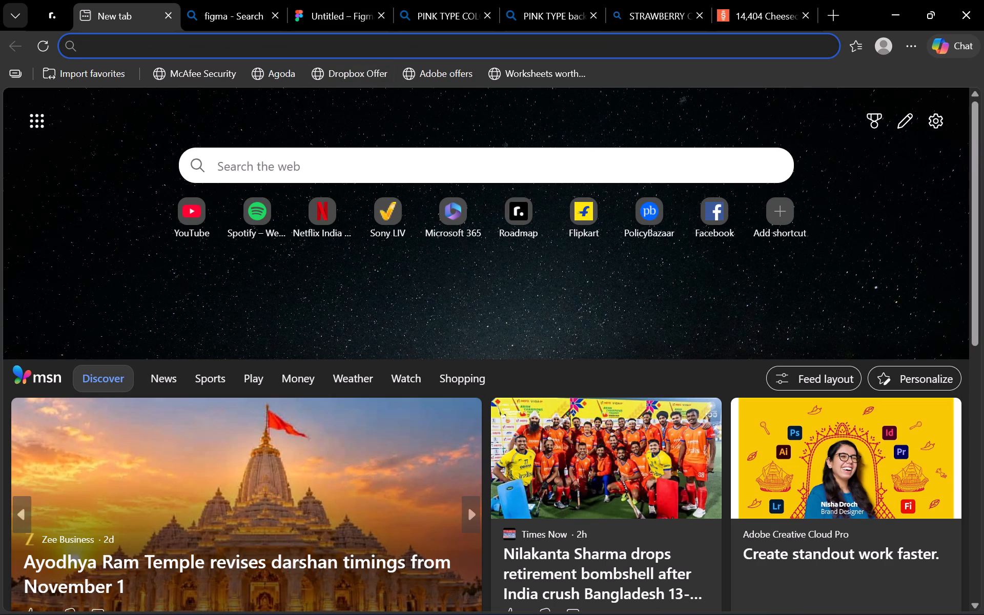
pyautogui.click(333, 160)
pyautogui.write('back')
pyautogui.click(276, 199)
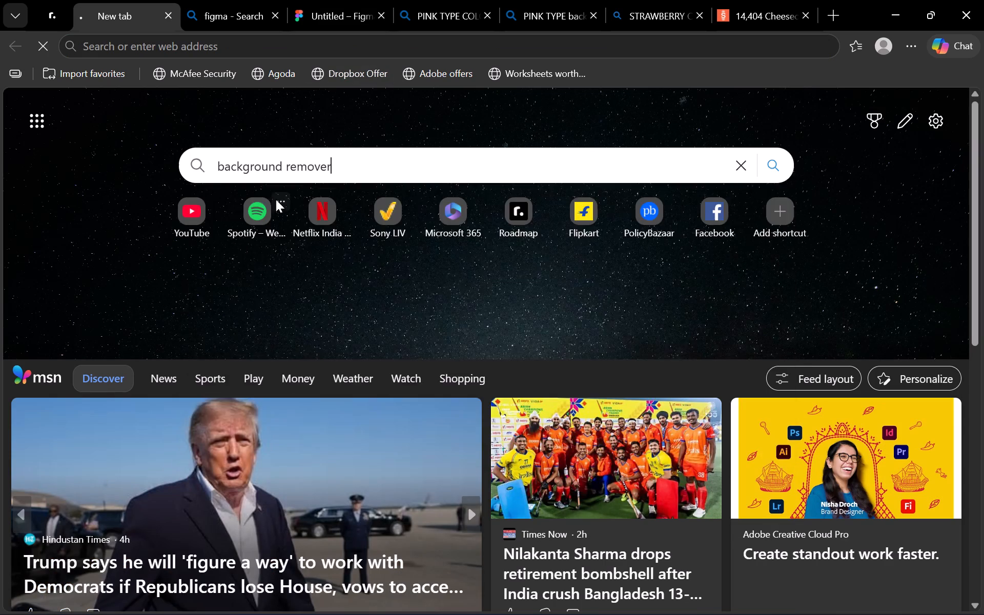
pyautogui.scroll(-2, 260, 399)
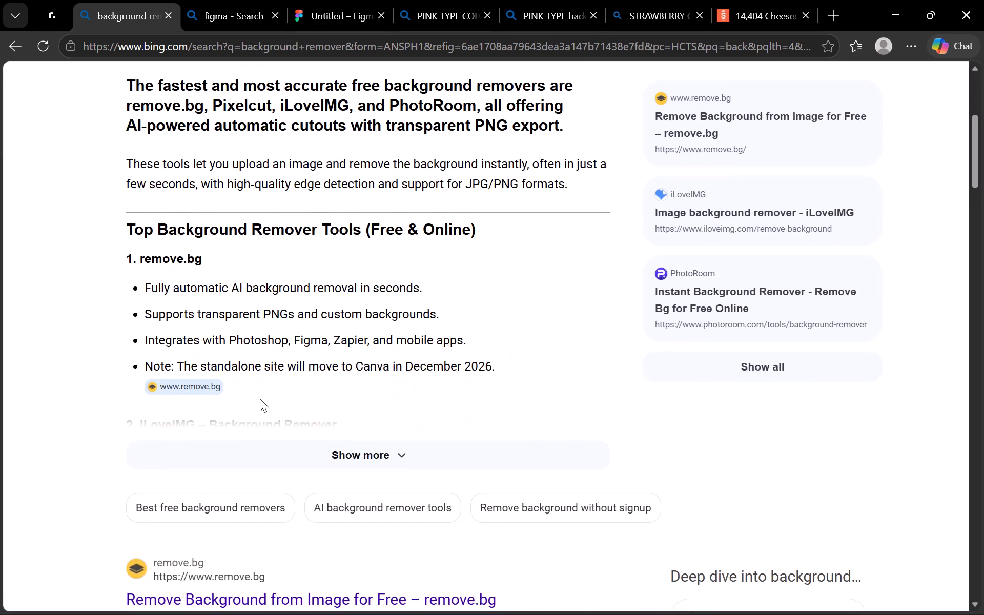
pyautogui.scroll(-2, 260, 399)
pyautogui.click(277, 466)
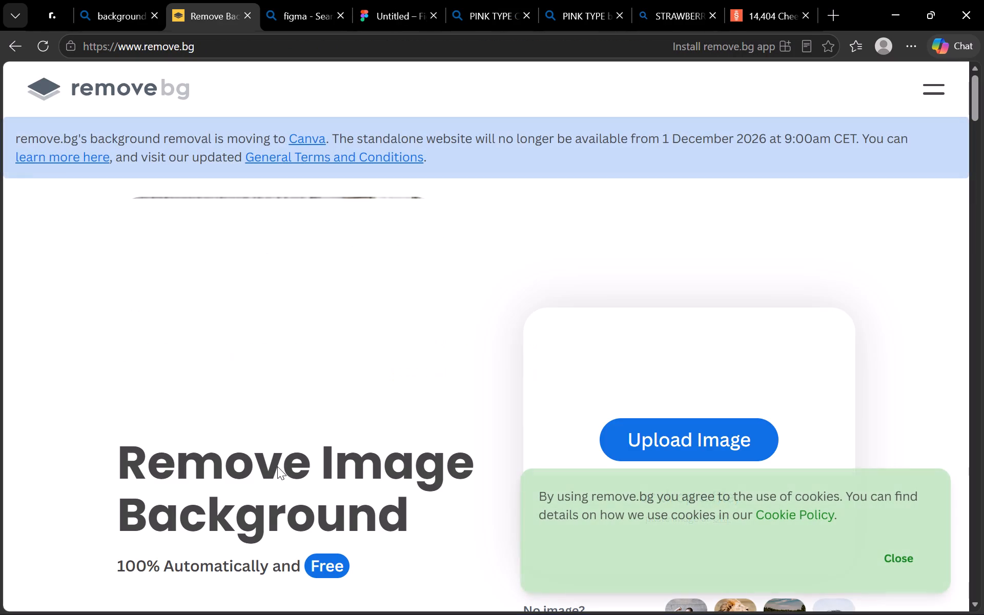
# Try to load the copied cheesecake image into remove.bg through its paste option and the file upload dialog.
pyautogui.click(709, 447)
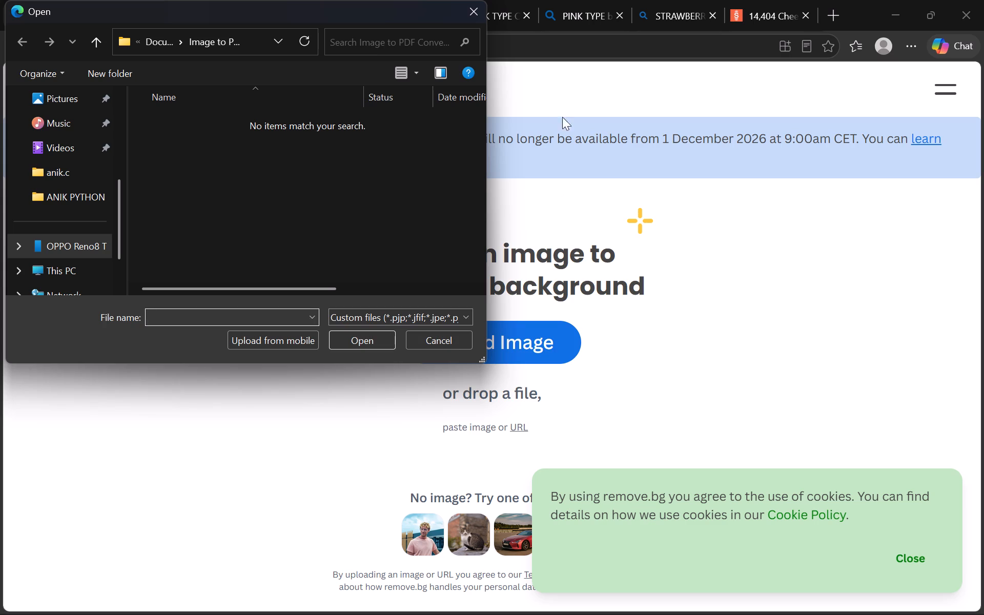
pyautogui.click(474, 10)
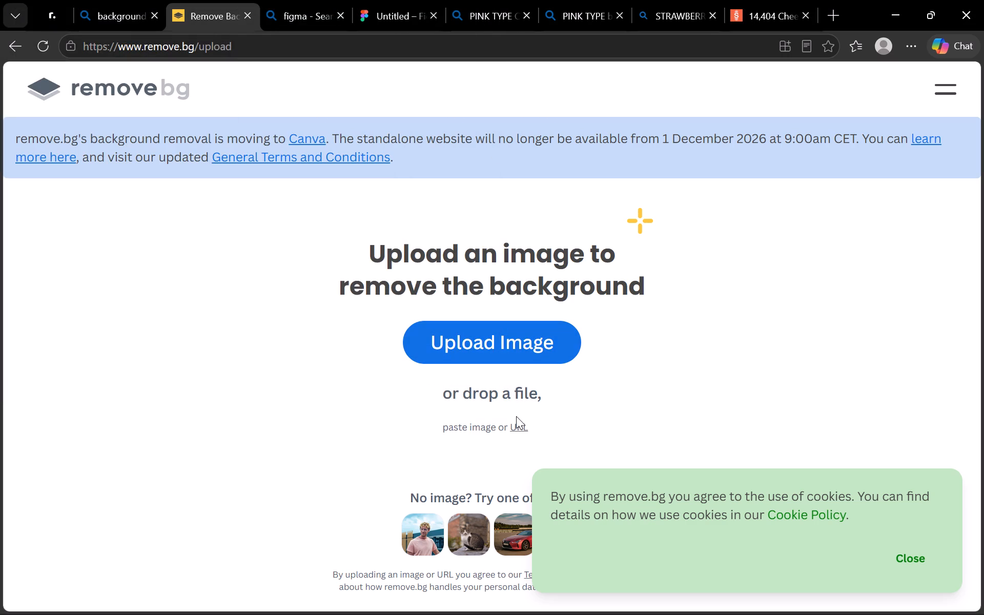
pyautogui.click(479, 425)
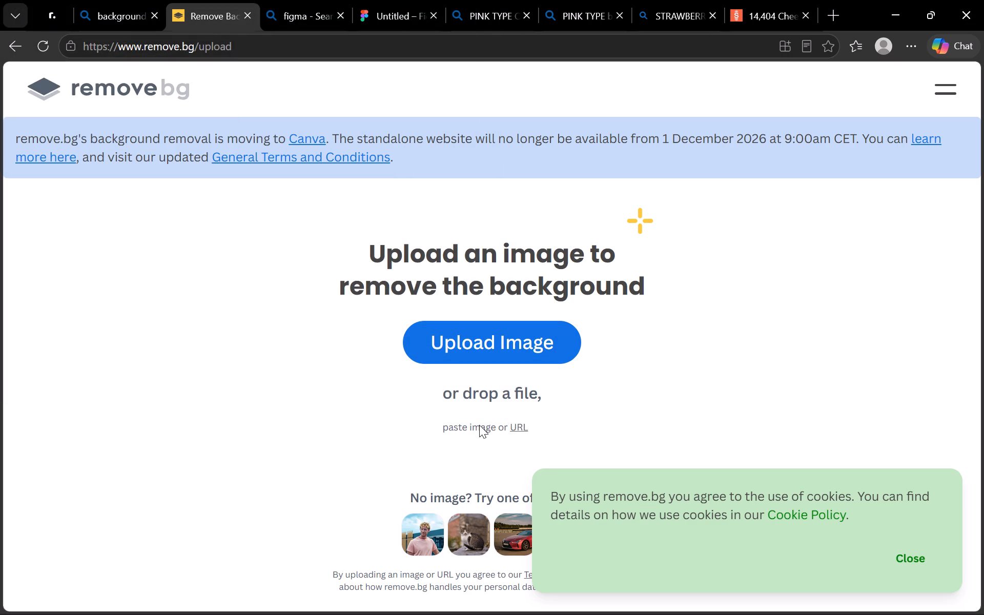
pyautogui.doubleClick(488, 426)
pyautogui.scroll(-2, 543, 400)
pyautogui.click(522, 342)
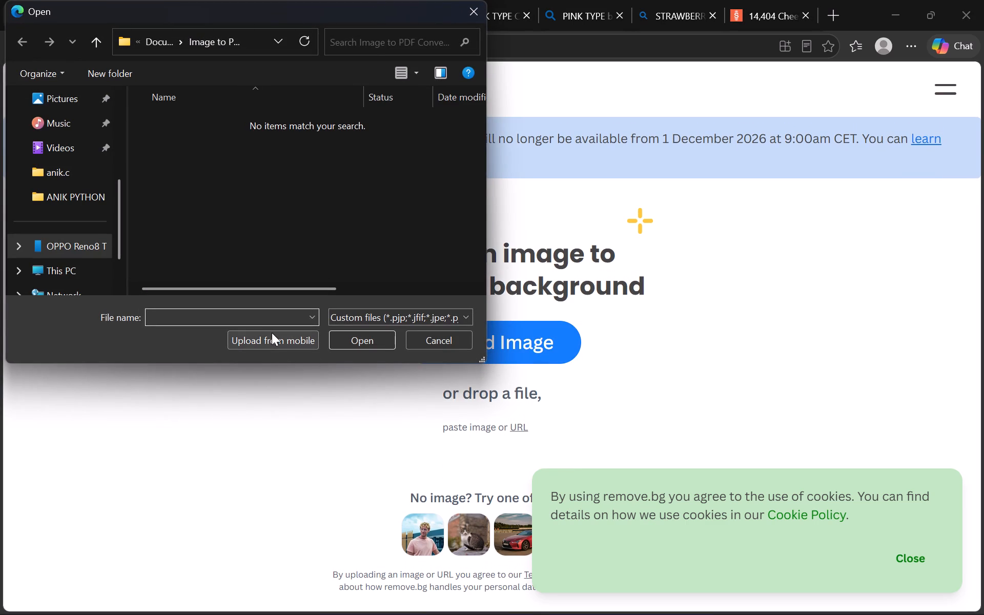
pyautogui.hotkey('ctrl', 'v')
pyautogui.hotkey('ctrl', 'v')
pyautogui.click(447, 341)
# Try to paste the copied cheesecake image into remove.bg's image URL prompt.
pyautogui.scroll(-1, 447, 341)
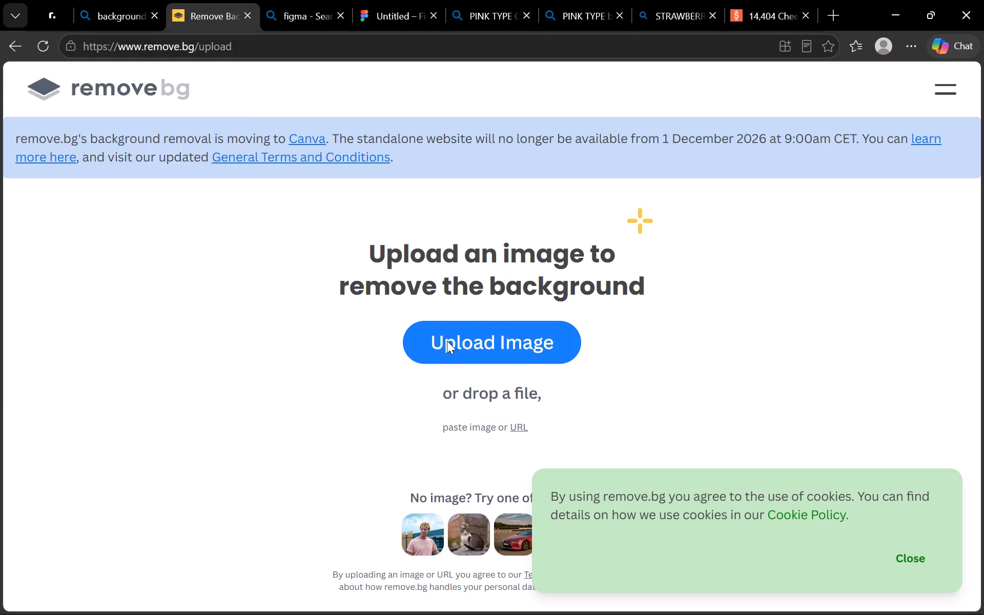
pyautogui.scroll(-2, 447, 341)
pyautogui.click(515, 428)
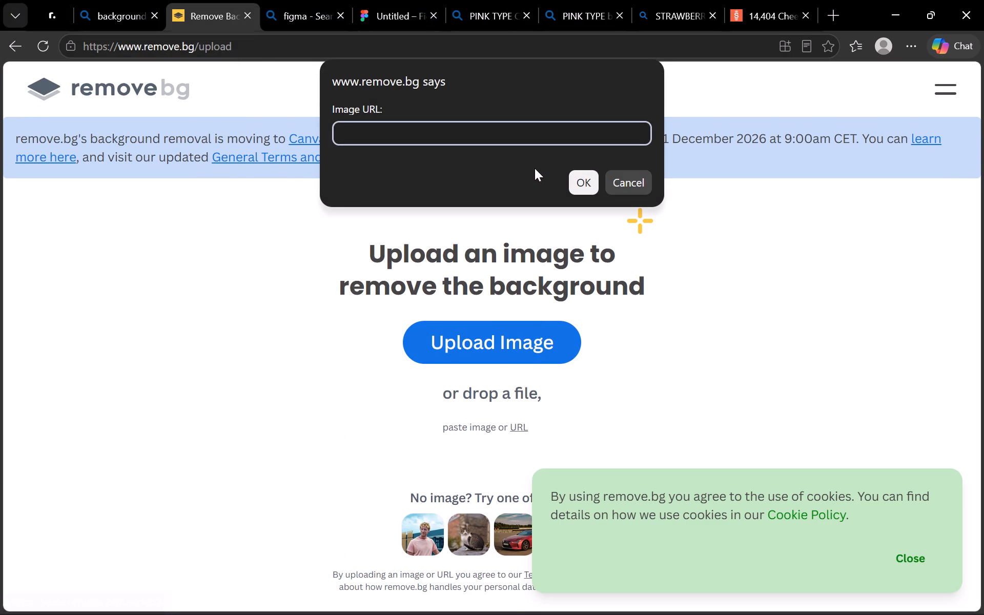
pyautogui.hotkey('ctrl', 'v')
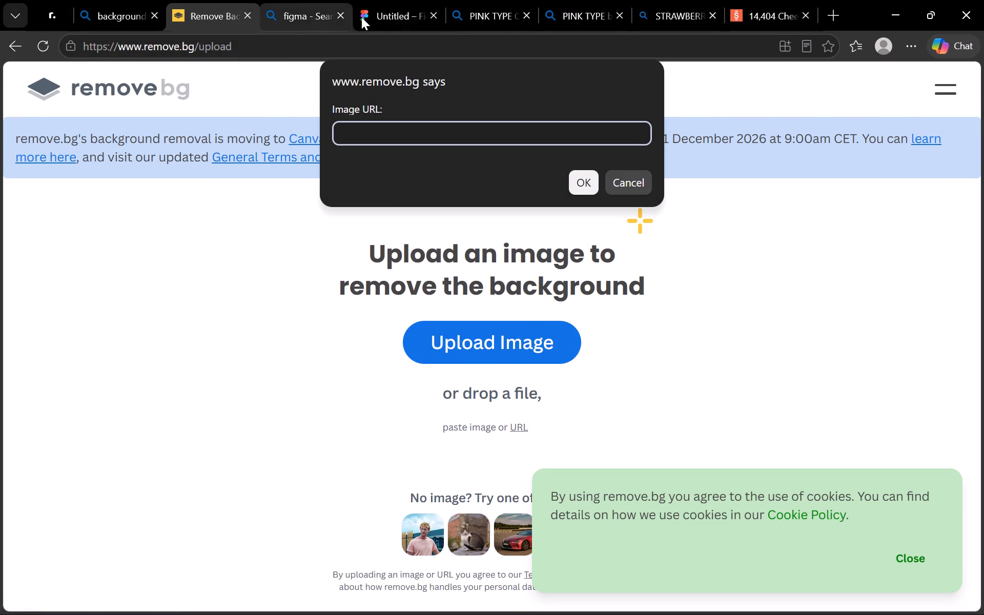
# Switch to the Bing cheesecake slice result, view its image at full size and return to the result.
pyautogui.click(669, 13)
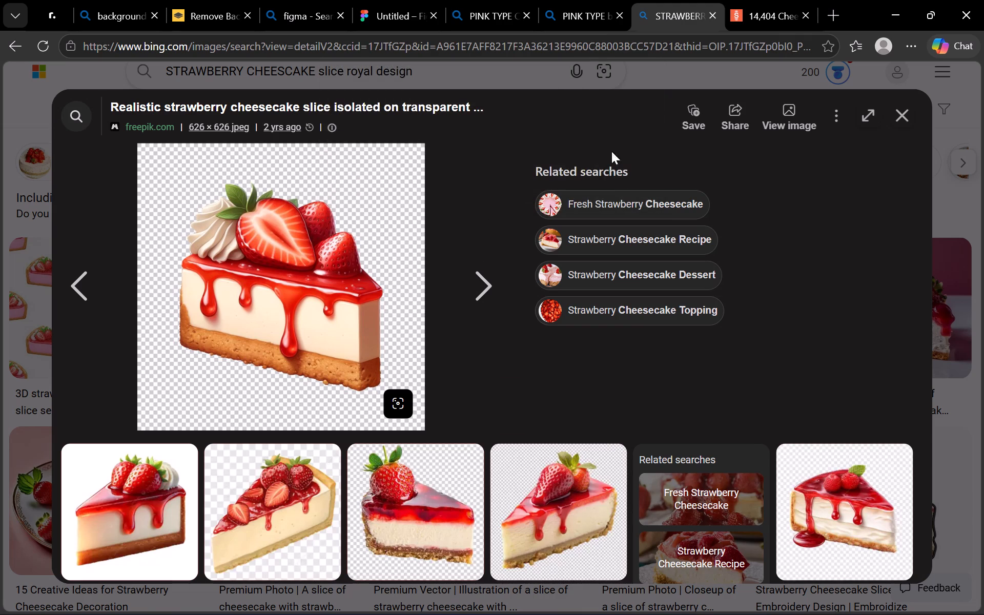
pyautogui.click(836, 110)
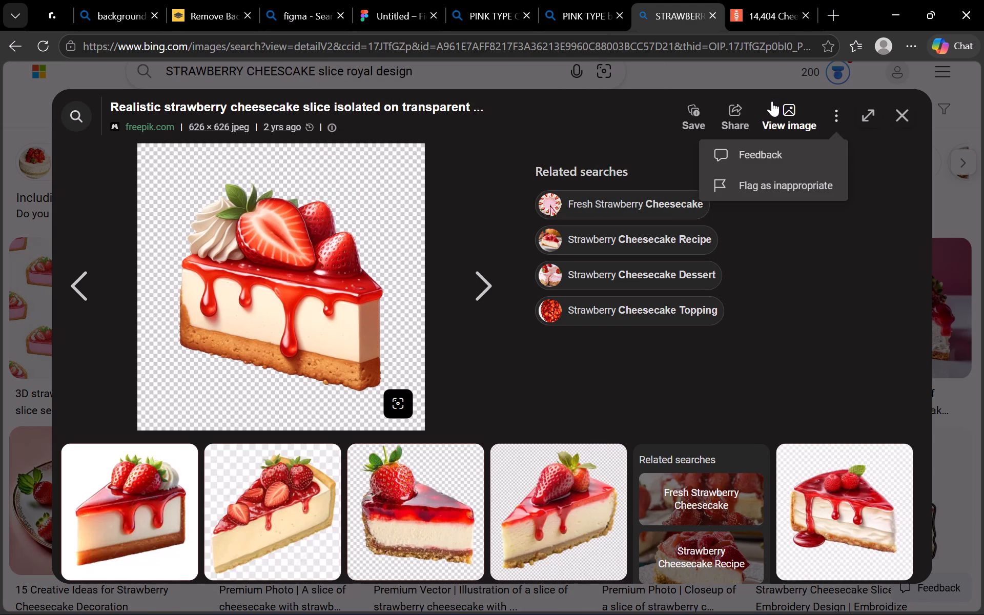
pyautogui.click(795, 114)
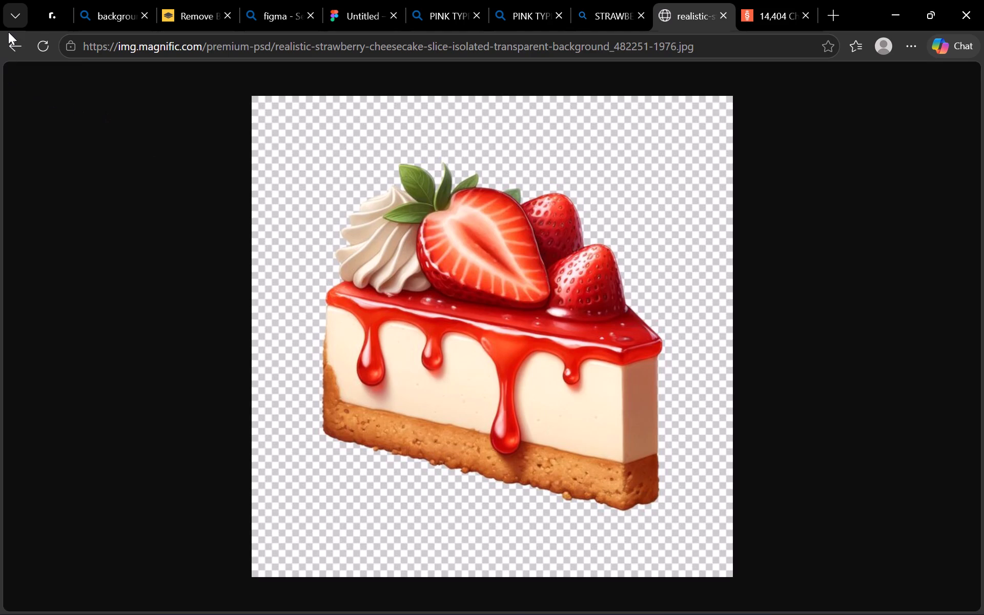
pyautogui.moveTo(8, 32); pyautogui.dragTo(14, 43)
pyautogui.click(14, 43)
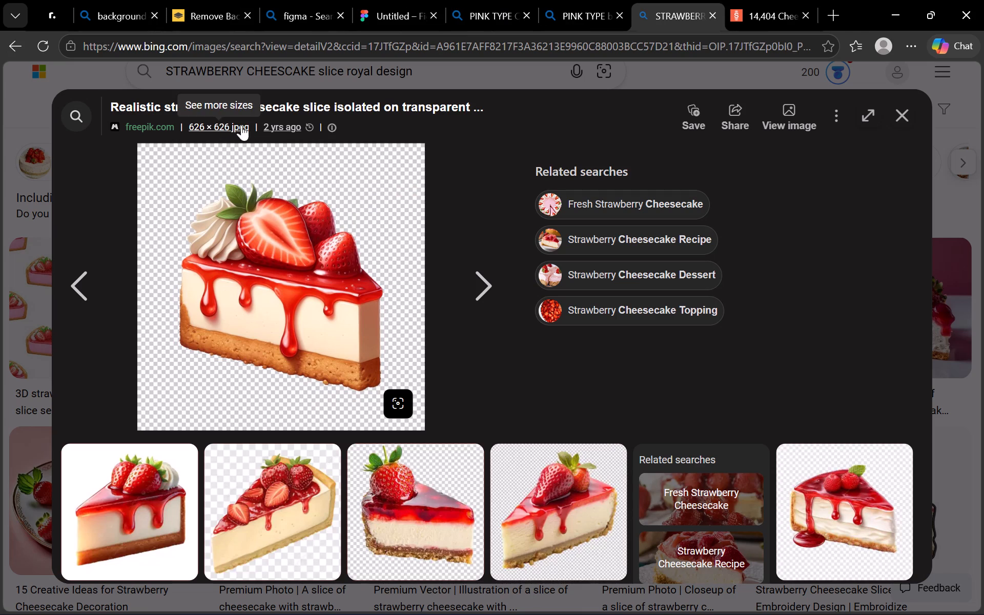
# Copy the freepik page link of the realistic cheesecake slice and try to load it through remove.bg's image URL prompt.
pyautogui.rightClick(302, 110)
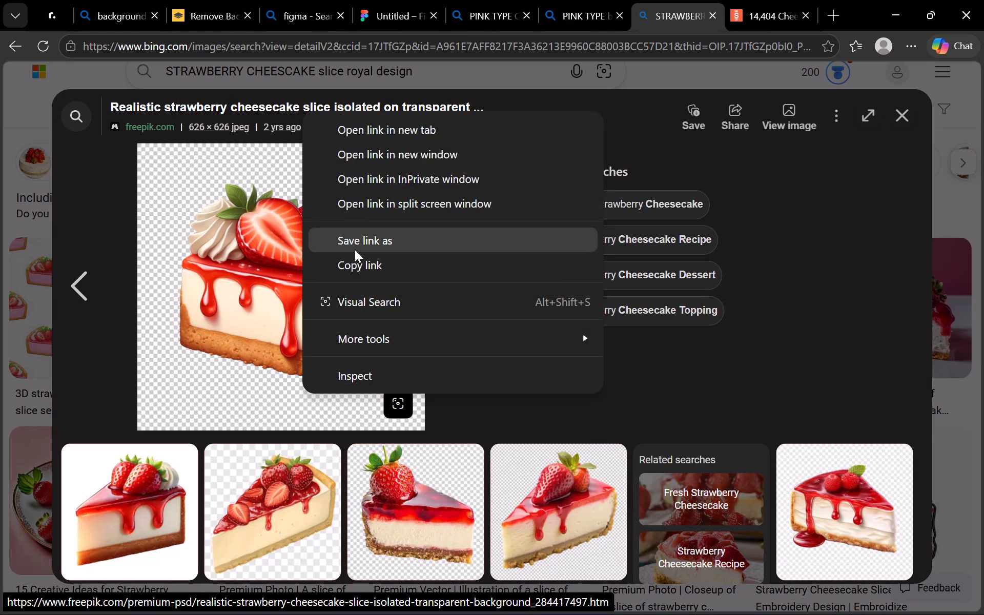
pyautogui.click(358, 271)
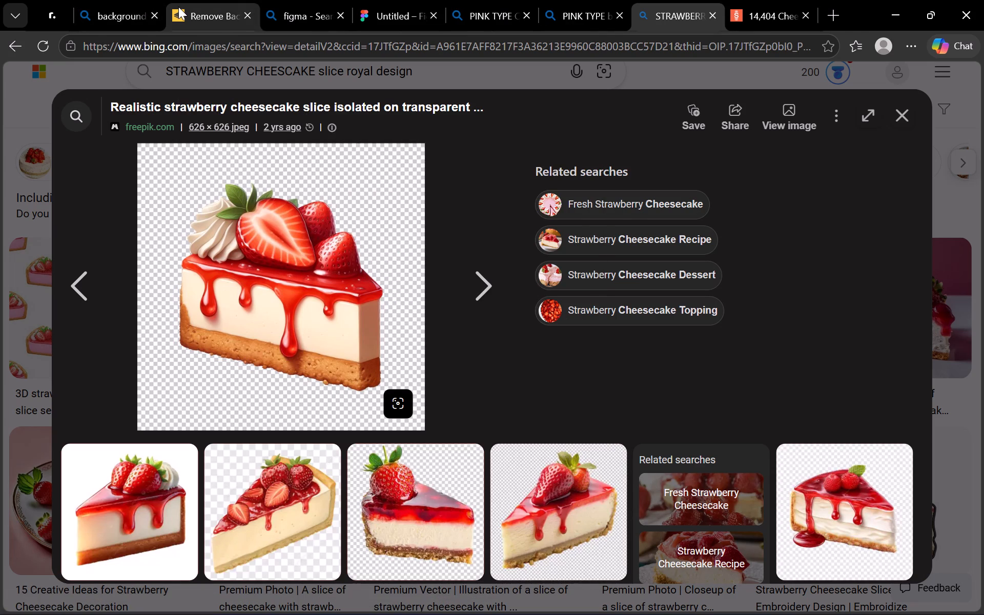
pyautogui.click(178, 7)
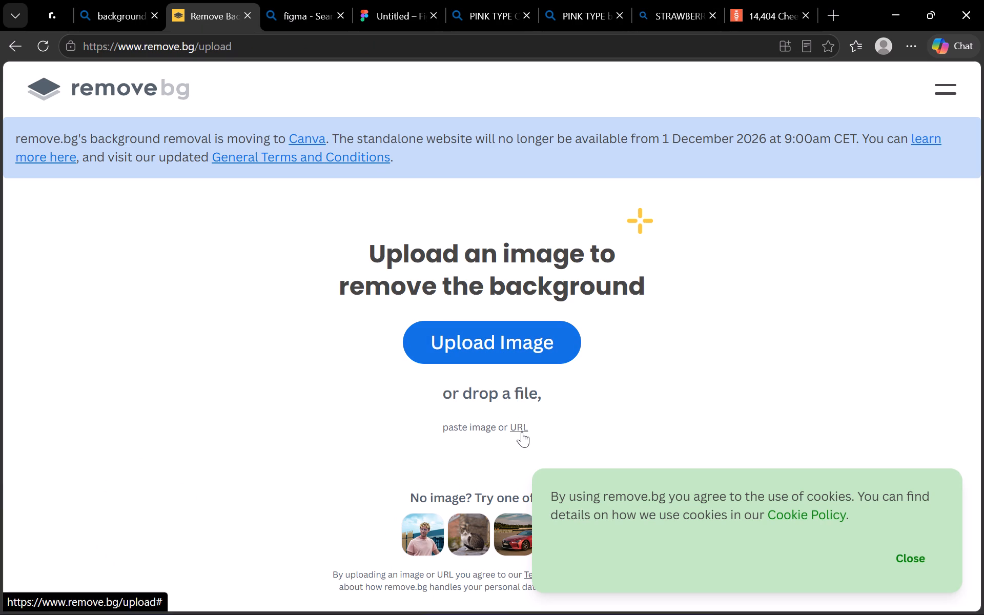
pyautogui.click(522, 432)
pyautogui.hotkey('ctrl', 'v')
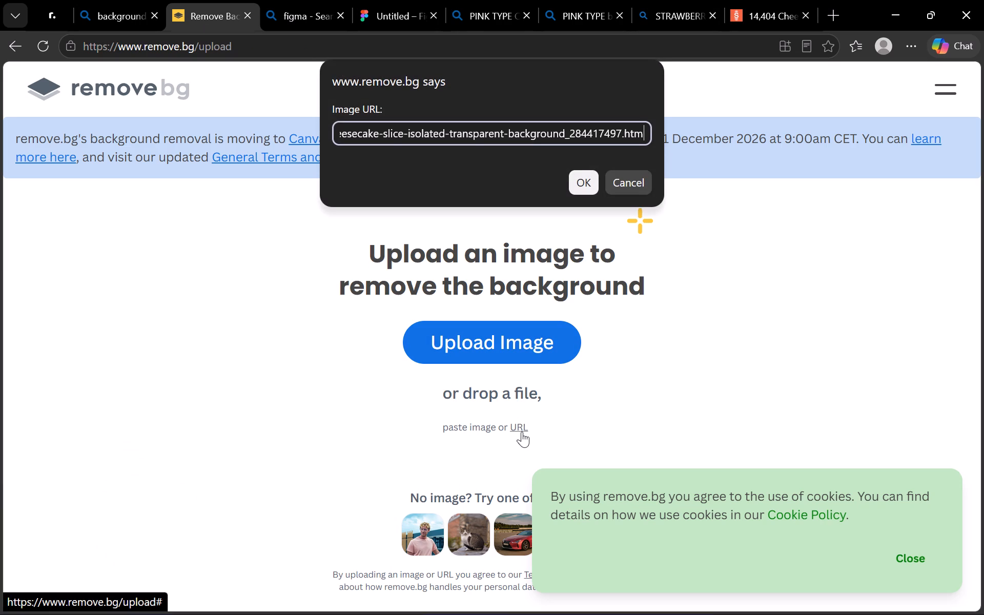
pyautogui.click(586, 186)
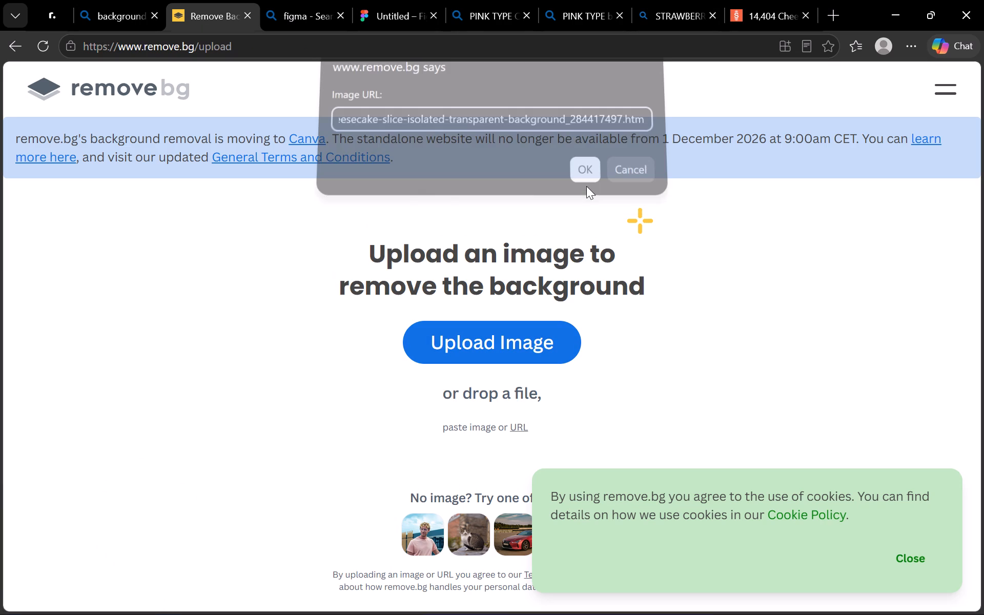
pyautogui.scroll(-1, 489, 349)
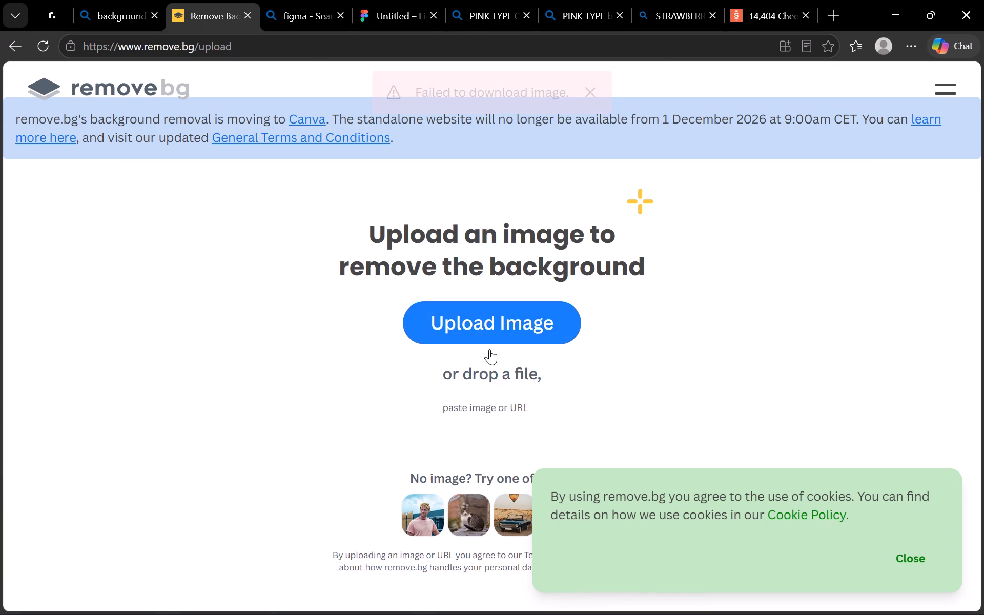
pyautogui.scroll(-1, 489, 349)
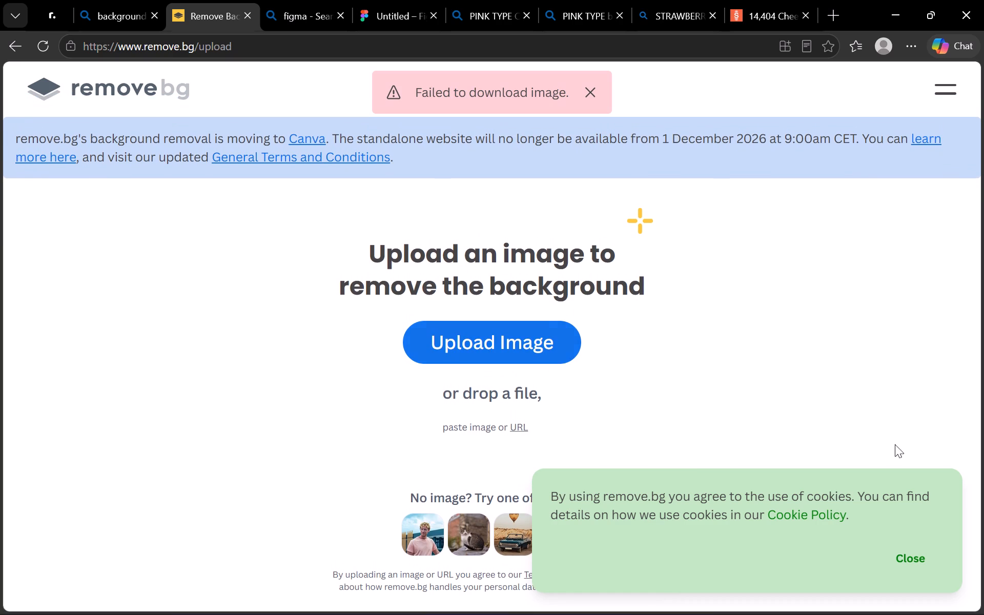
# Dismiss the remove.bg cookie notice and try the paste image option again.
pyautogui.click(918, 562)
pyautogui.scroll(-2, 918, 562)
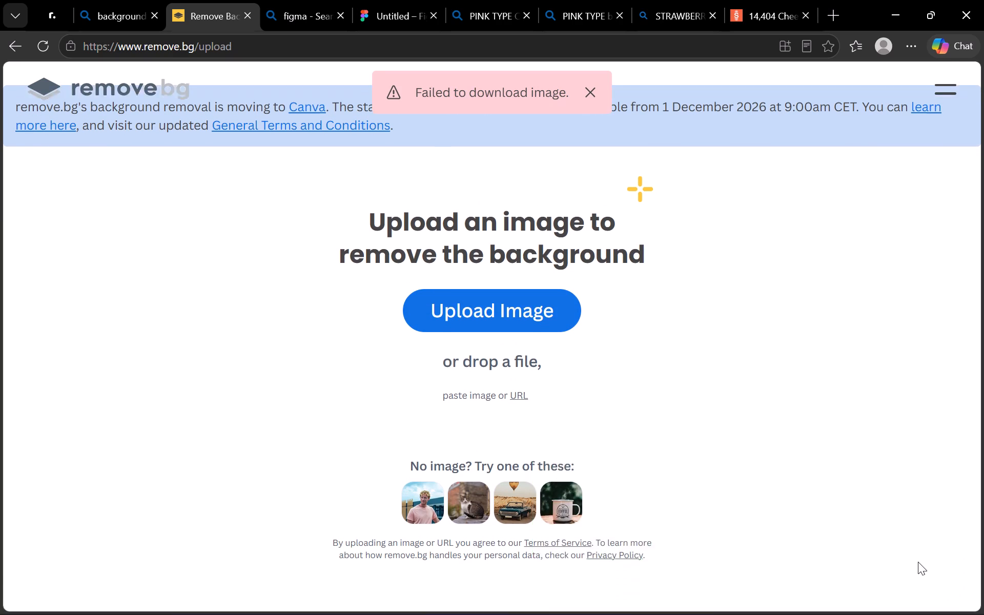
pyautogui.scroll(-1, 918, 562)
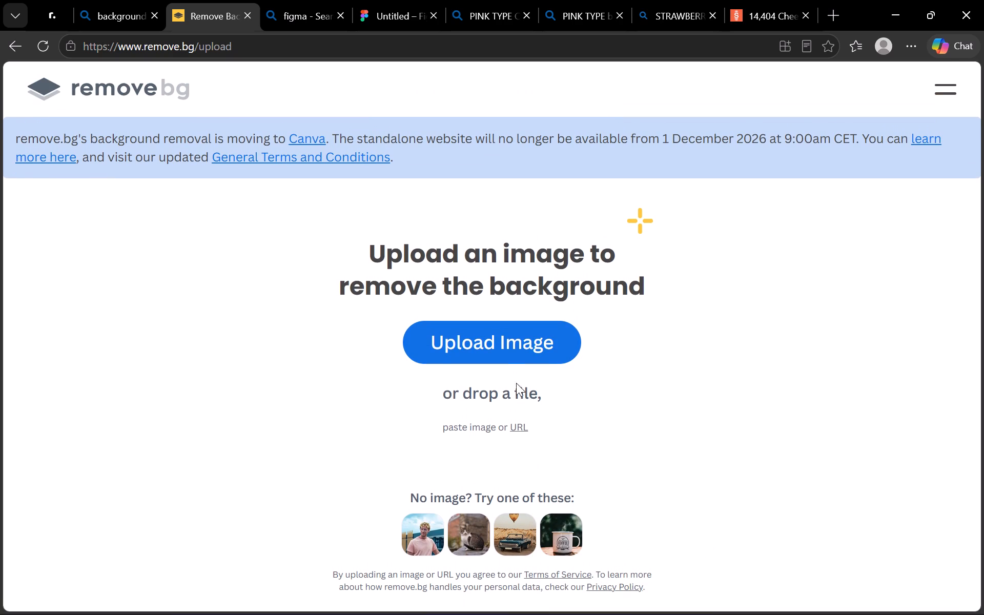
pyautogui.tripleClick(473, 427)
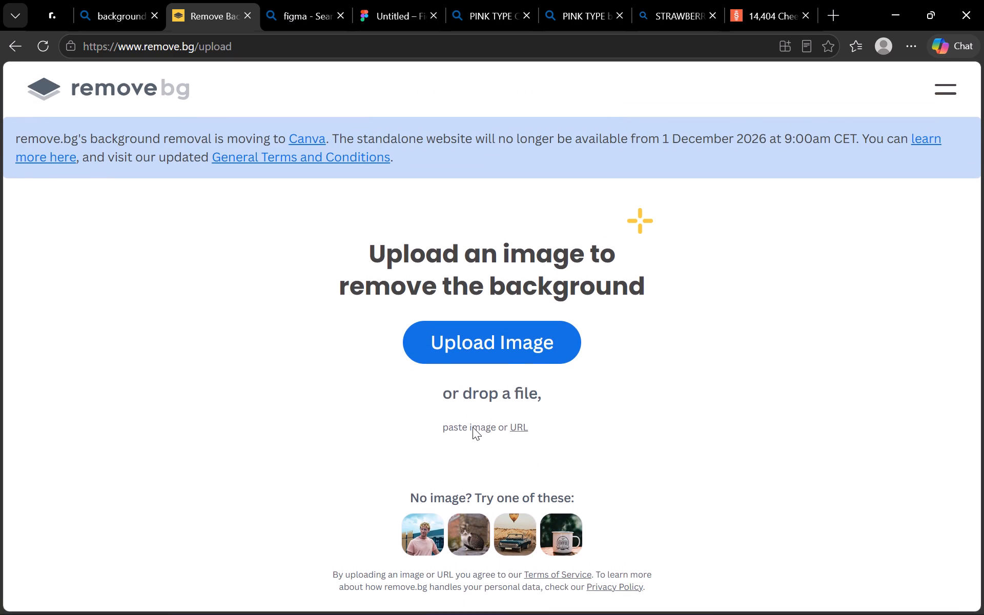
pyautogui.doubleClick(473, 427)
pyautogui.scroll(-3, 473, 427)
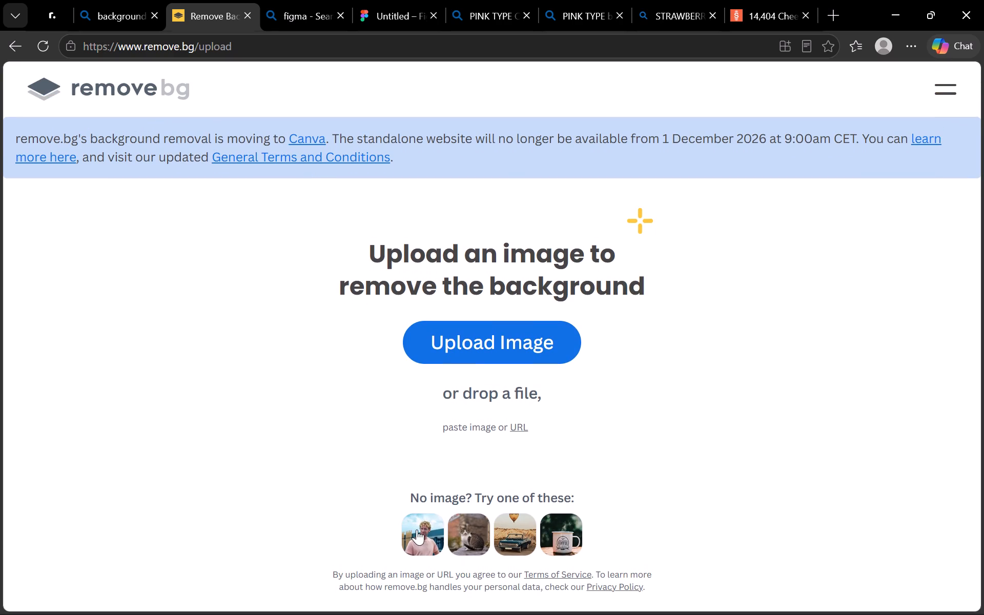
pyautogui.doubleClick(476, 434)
# Return to the Bing cheesecake slice results, preview the alternative pngtree and vecteezy slices, and close the image viewer.
pyautogui.click(470, 8)
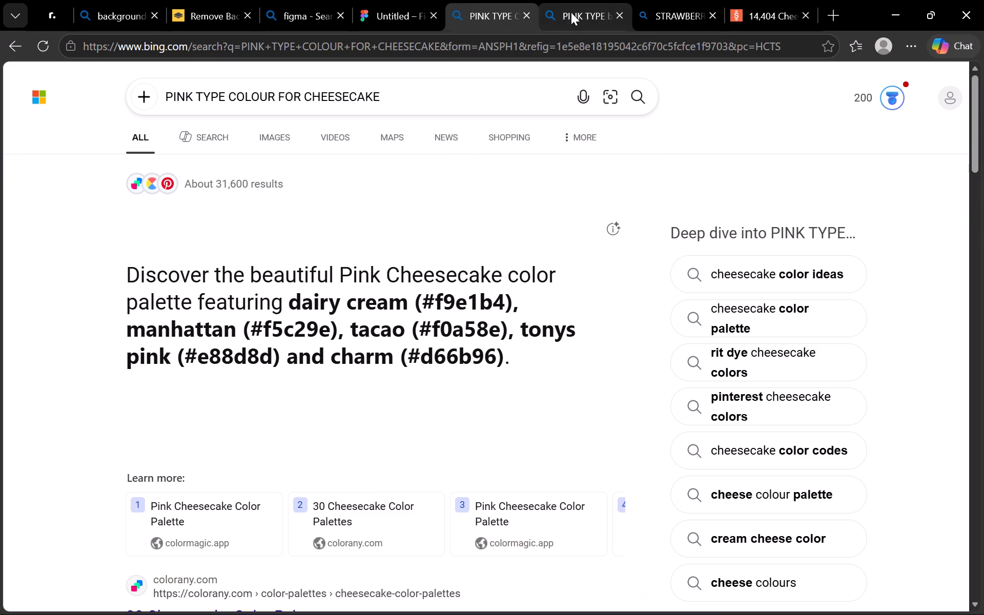
pyautogui.click(571, 12)
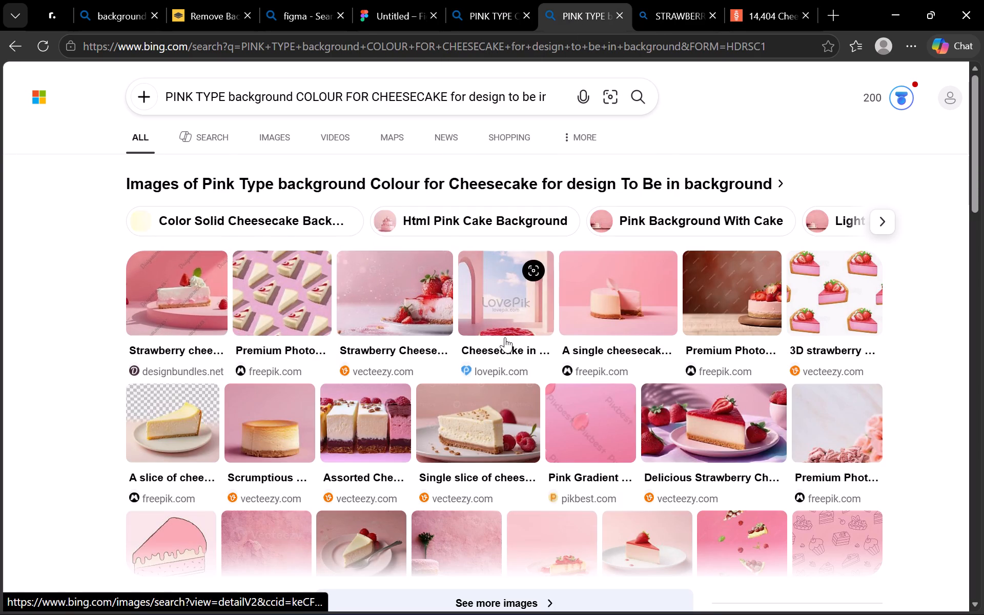
pyautogui.click(505, 7)
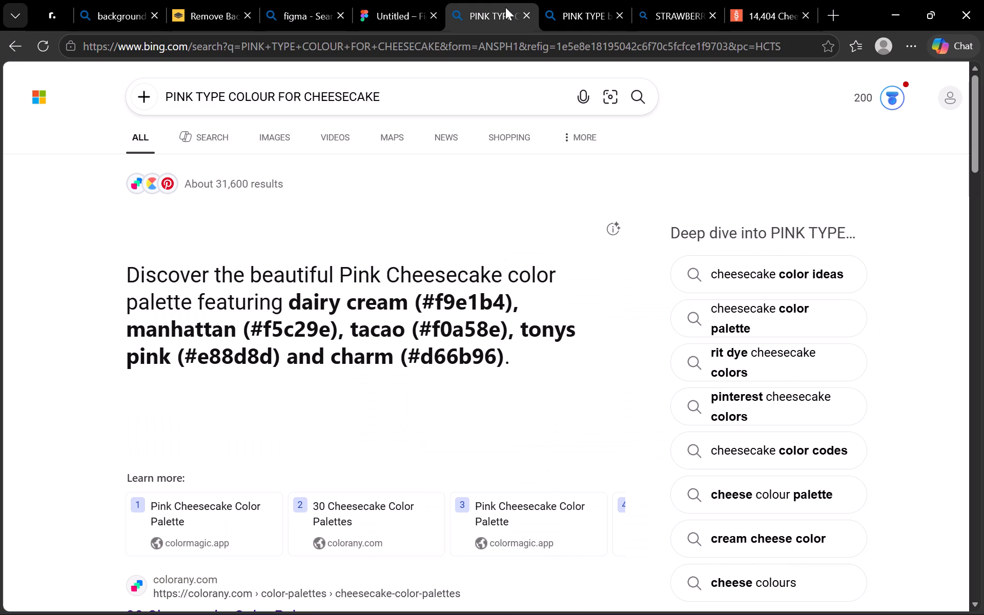
pyautogui.click(593, 14)
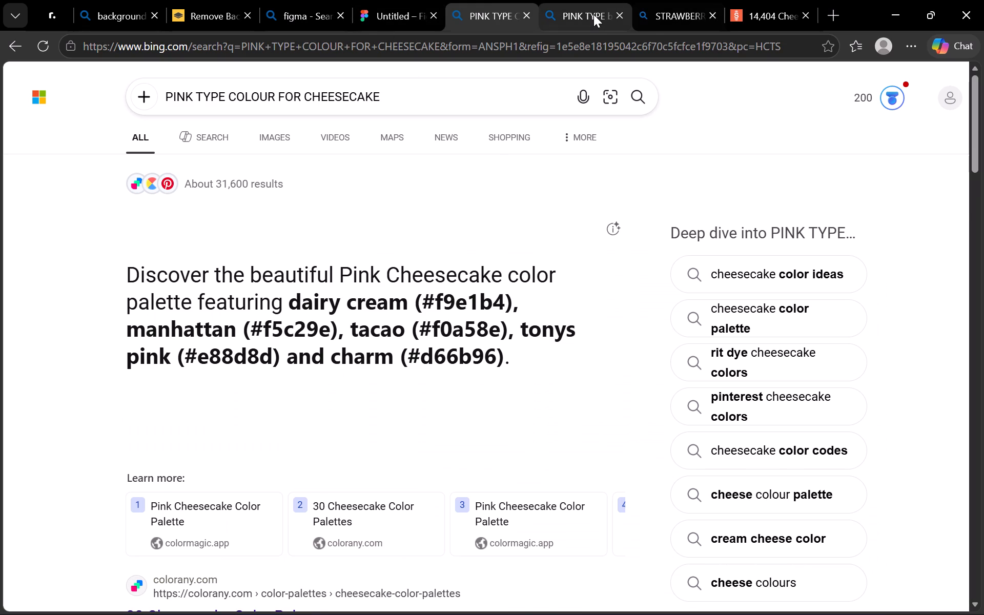
pyautogui.click(663, 20)
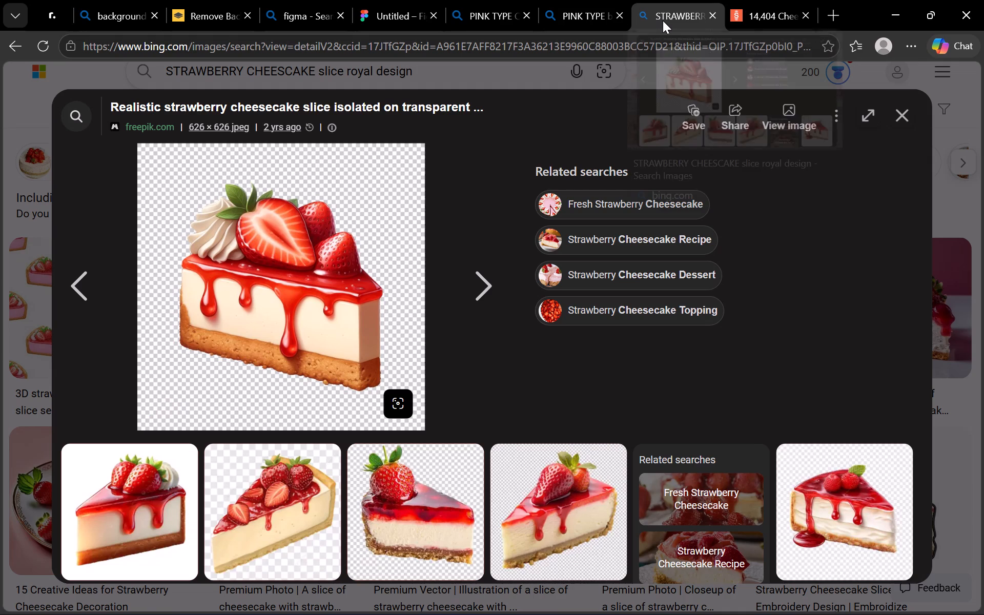
pyautogui.click(140, 505)
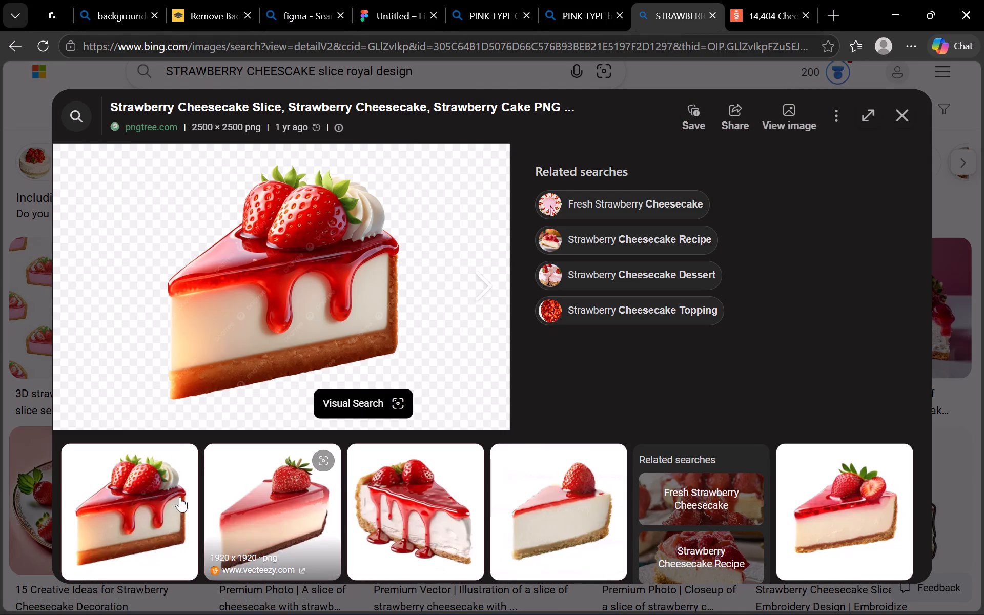
pyautogui.rightClick(319, 322)
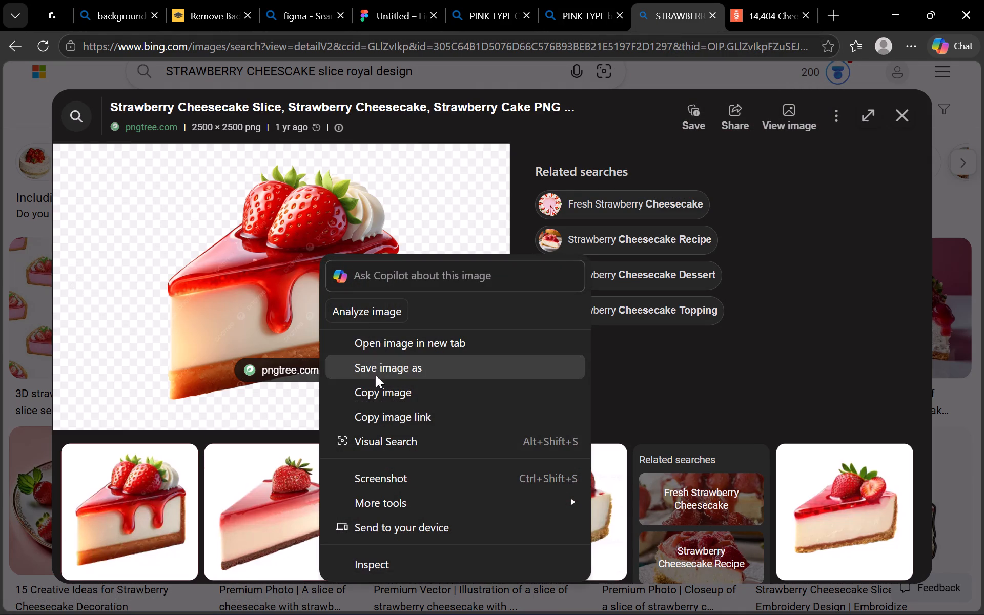
pyautogui.click(241, 520)
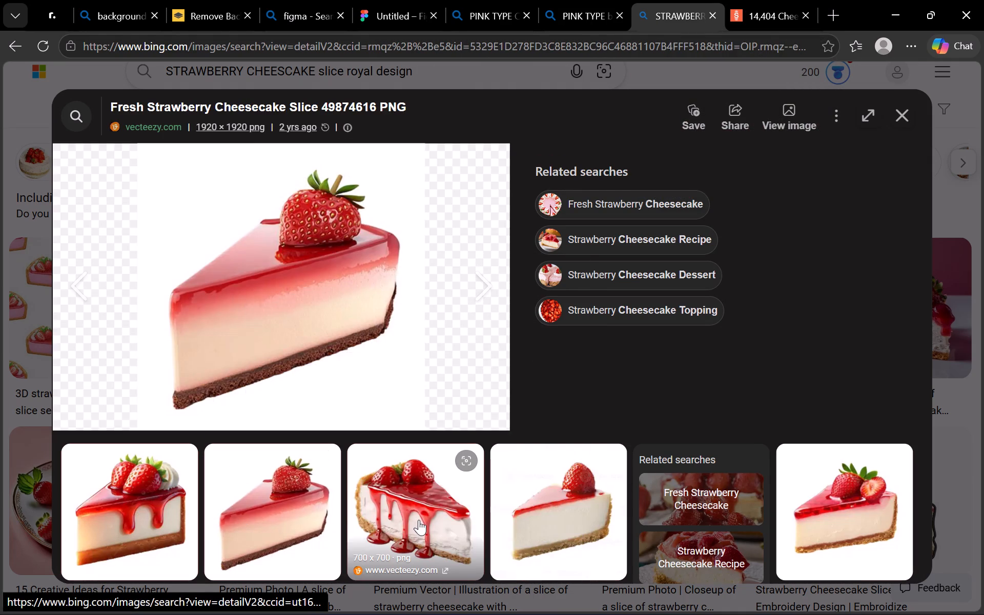
pyautogui.click(419, 520)
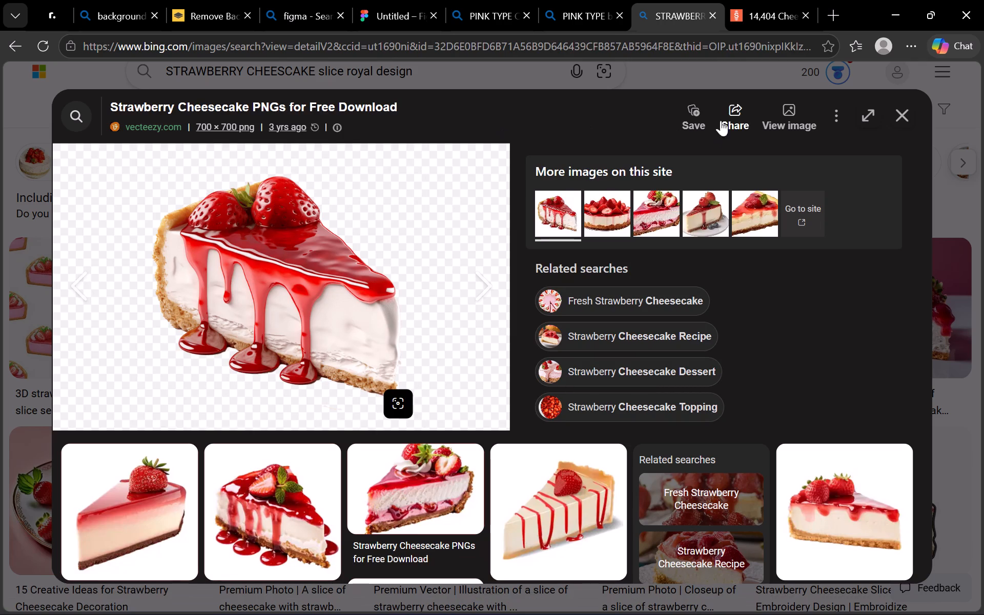
pyautogui.click(905, 113)
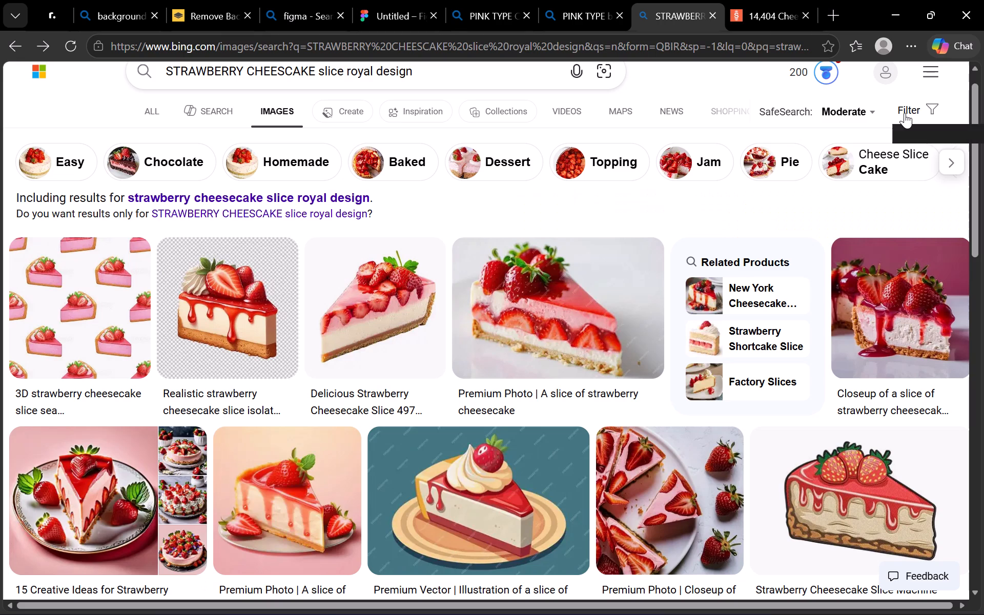
# Browse the strawberry cheesecake slice results and copy the freepik "Premium Photo | A slice of strawberry cheesecake" image.
pyautogui.scroll(-1, 616, 227)
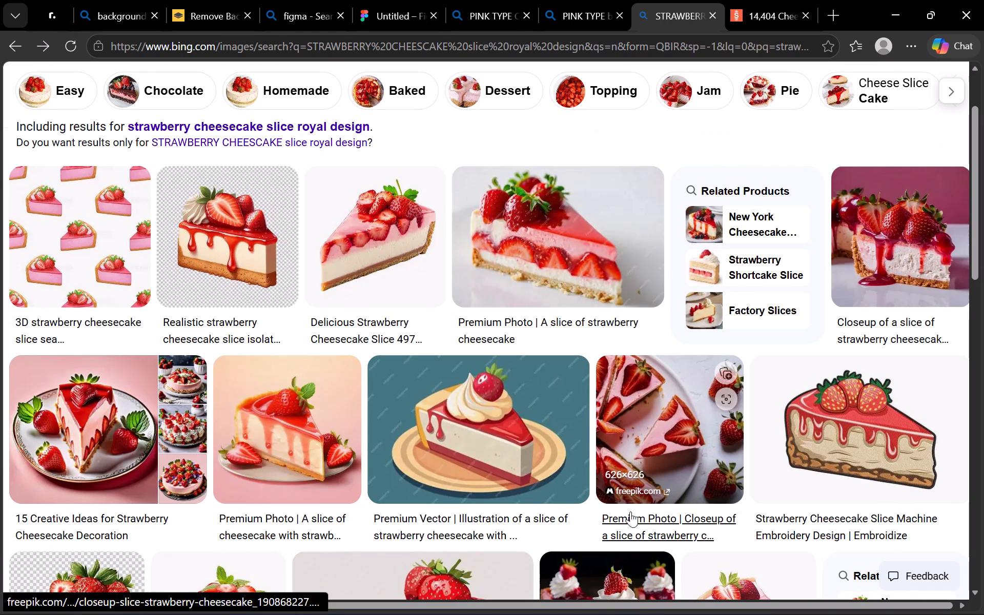
pyautogui.scroll(-1, 584, 289)
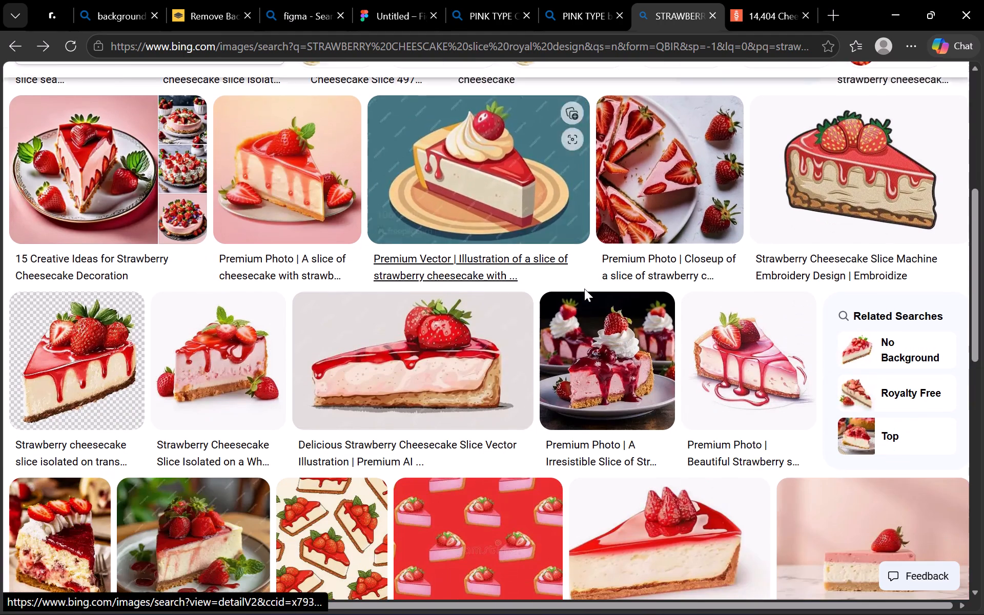
pyautogui.scroll(-2, 584, 289)
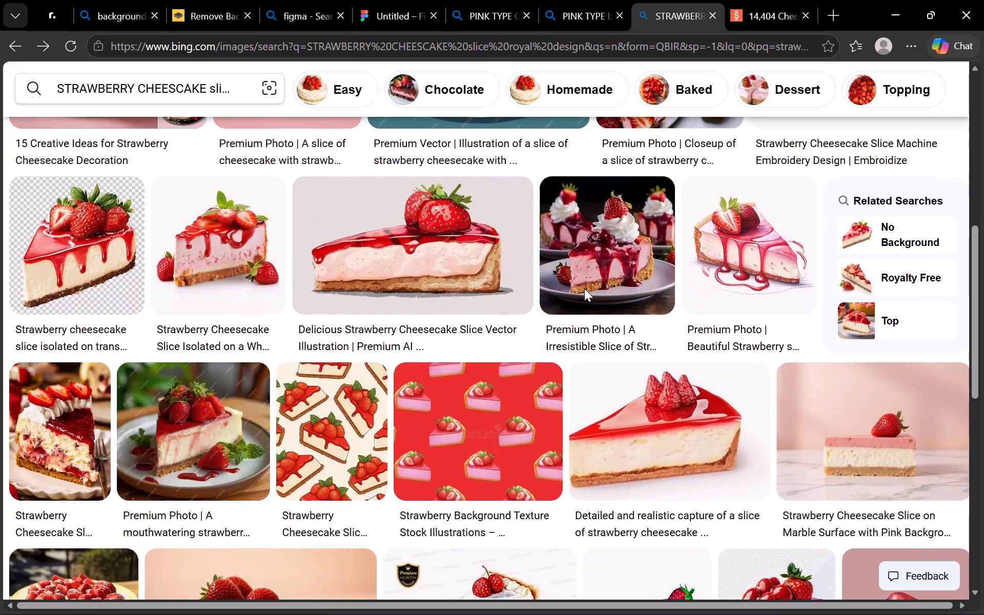
pyautogui.scroll(-2, 584, 289)
pyautogui.scroll(4, 584, 289)
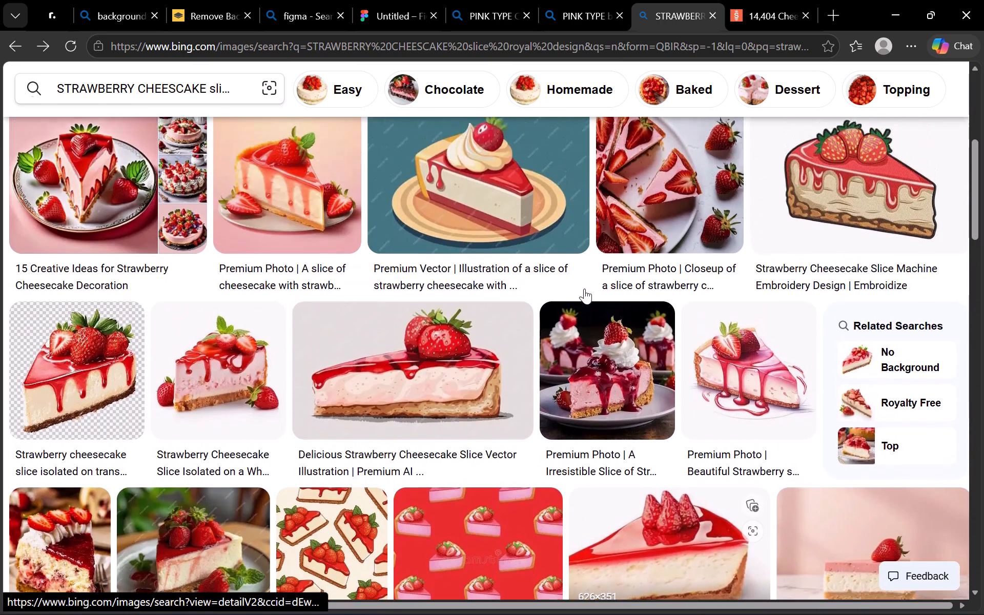
pyautogui.scroll(2, 584, 289)
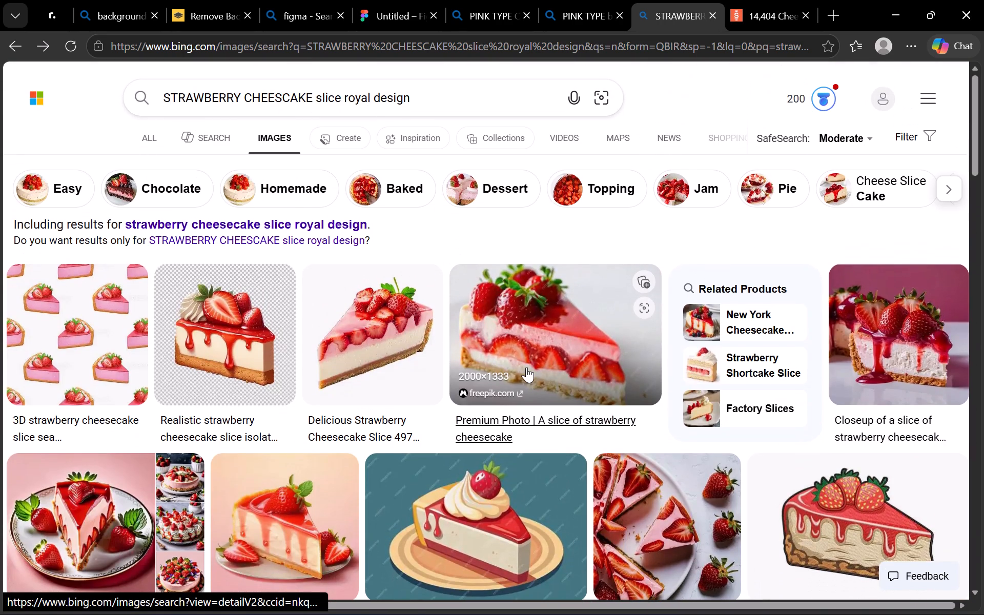
pyautogui.rightClick(526, 367)
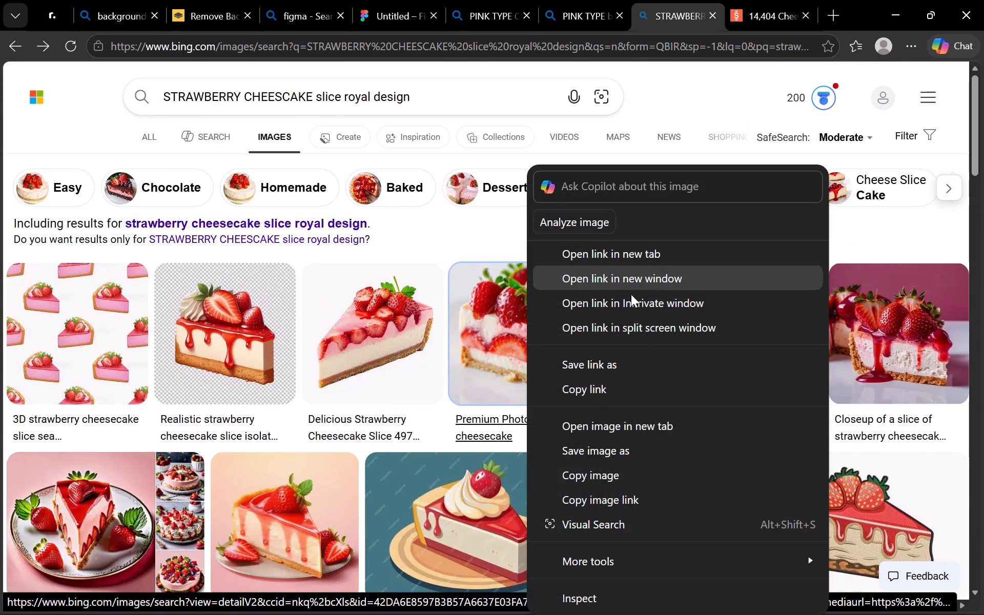
pyautogui.click(621, 478)
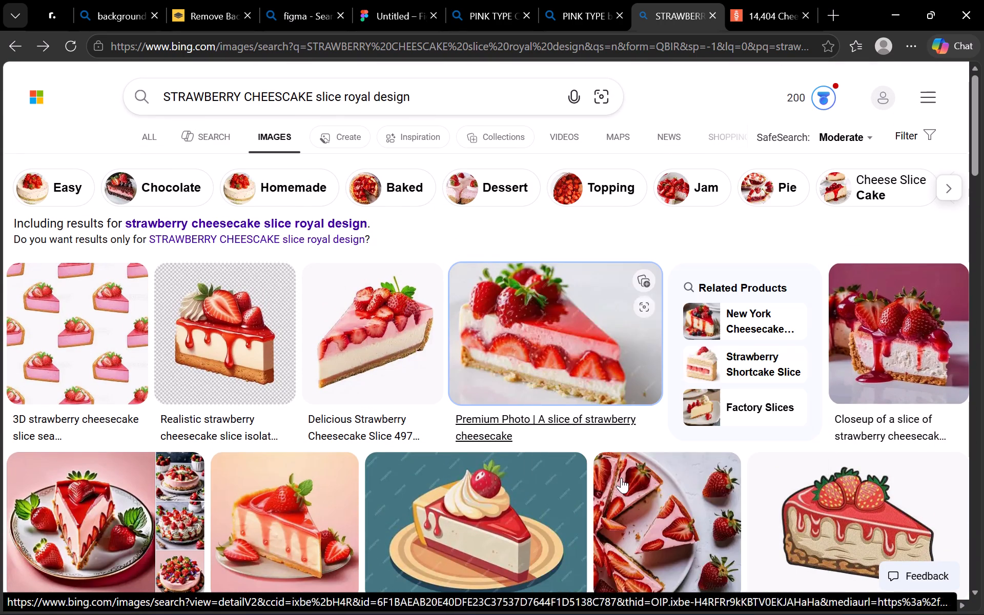
# In the Figma file, delete the checkered-background cheesecake image and paste the copied photo into the MacBook Pro 16" frame.
pyautogui.click(402, 10)
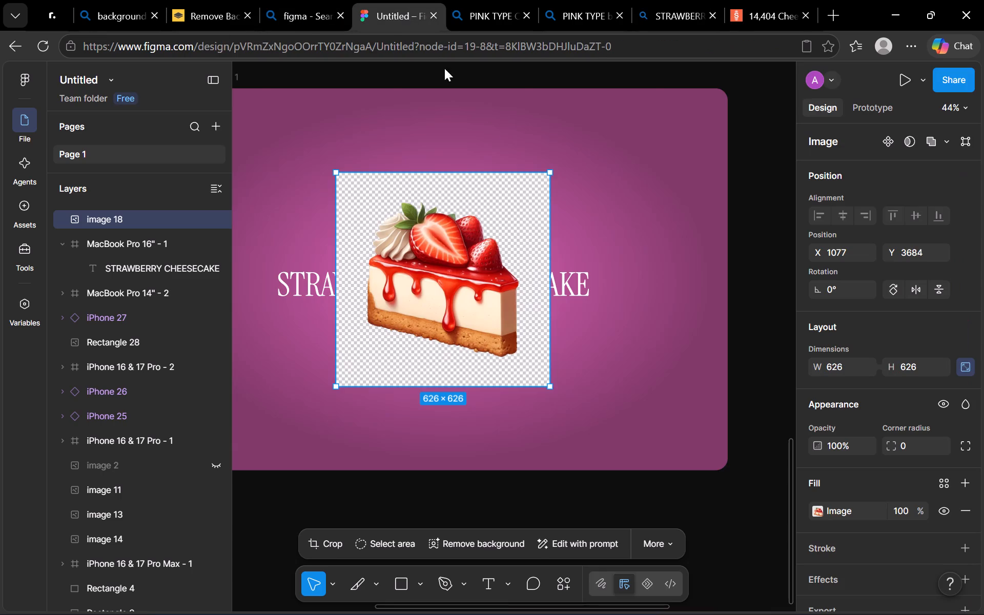
pyautogui.press('BackSpace')
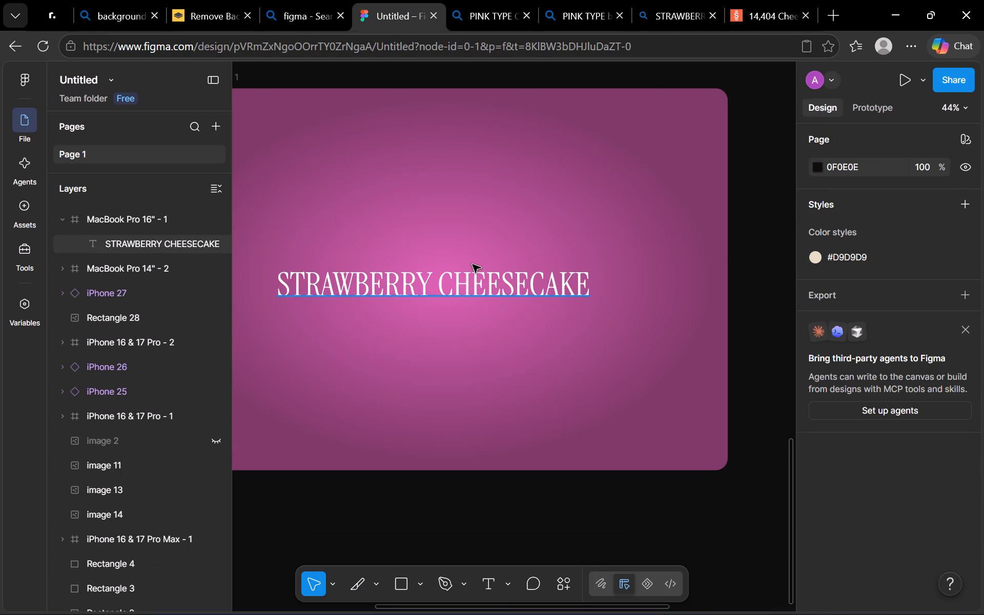
pyautogui.hotkey('ctrl', 'v')
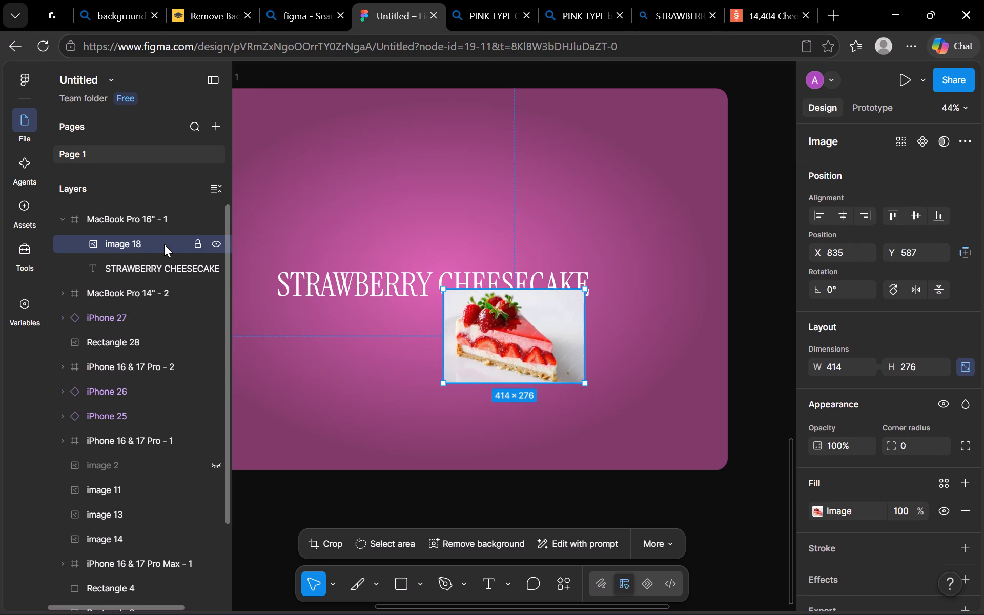
# Move the pasted cheesecake image's layer out of the MacBook Pro 16" - 1 frame, directly below that frame in the layer order.
pyautogui.moveTo(163, 243); pyautogui.dragTo(171, 265)
pyautogui.moveTo(171, 265); pyautogui.dragTo(163, 290)
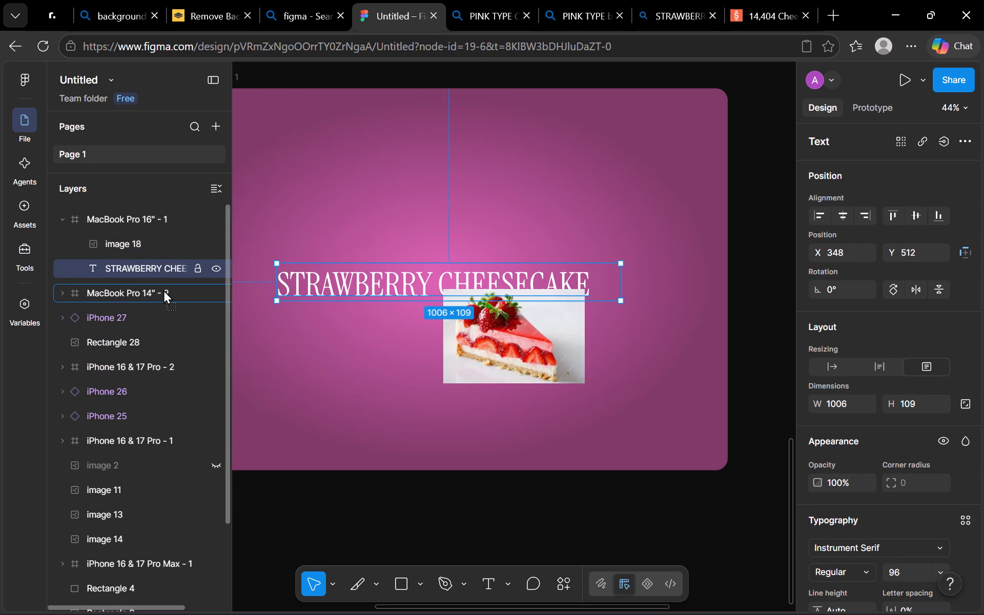
pyautogui.moveTo(163, 290); pyautogui.dragTo(166, 275)
pyautogui.moveTo(159, 239); pyautogui.dragTo(156, 285)
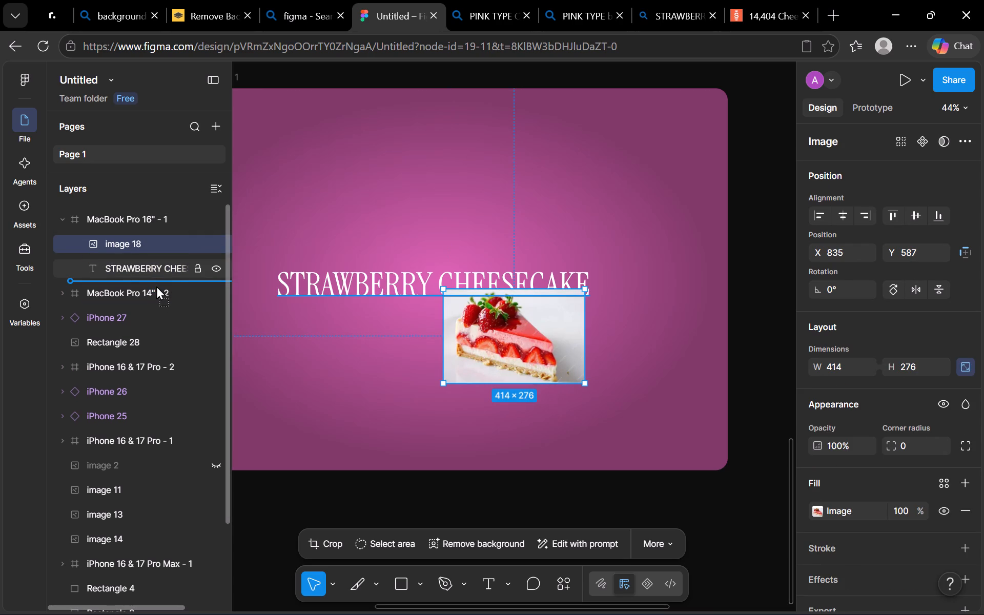
pyautogui.moveTo(156, 285); pyautogui.dragTo(146, 285)
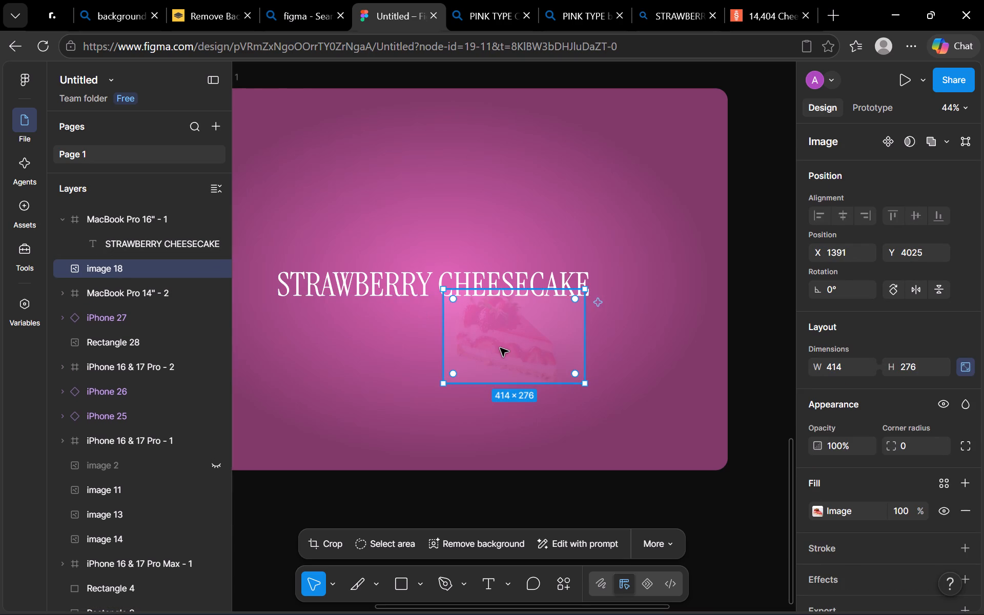
# Reposition the cheesecake image behind the heading and enlarge it proportionally to about 1008 × 672, roughly centred in the pink frame.
pyautogui.click(500, 348)
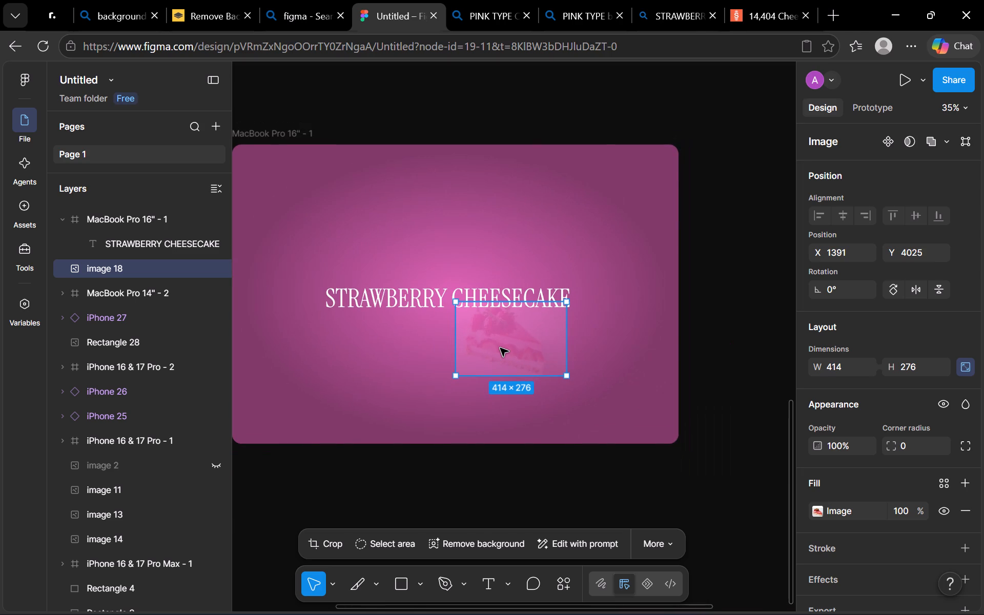
pyautogui.moveTo(490, 337); pyautogui.dragTo(423, 299)
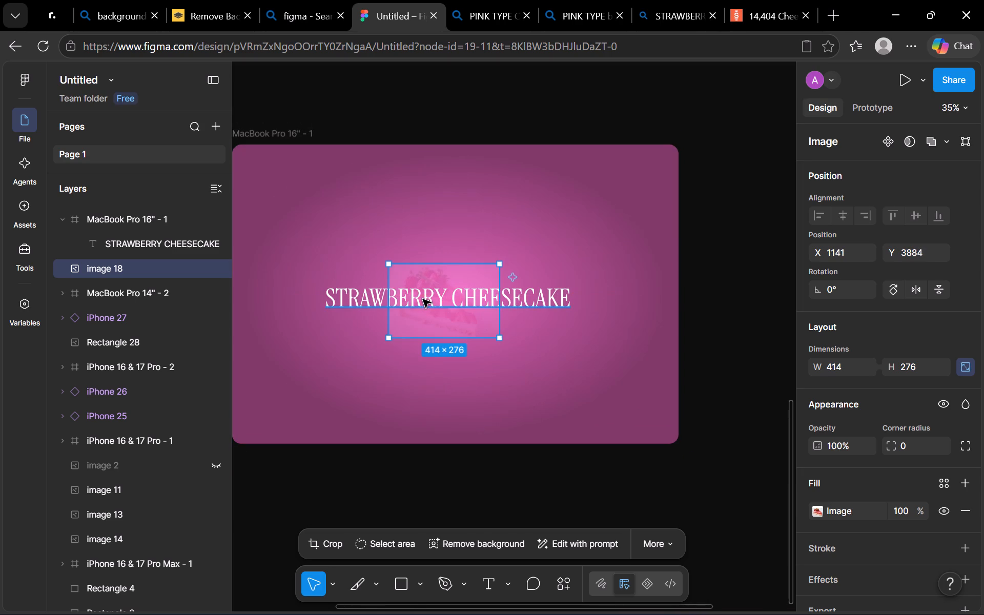
pyautogui.moveTo(501, 262); pyautogui.dragTo(557, 214)
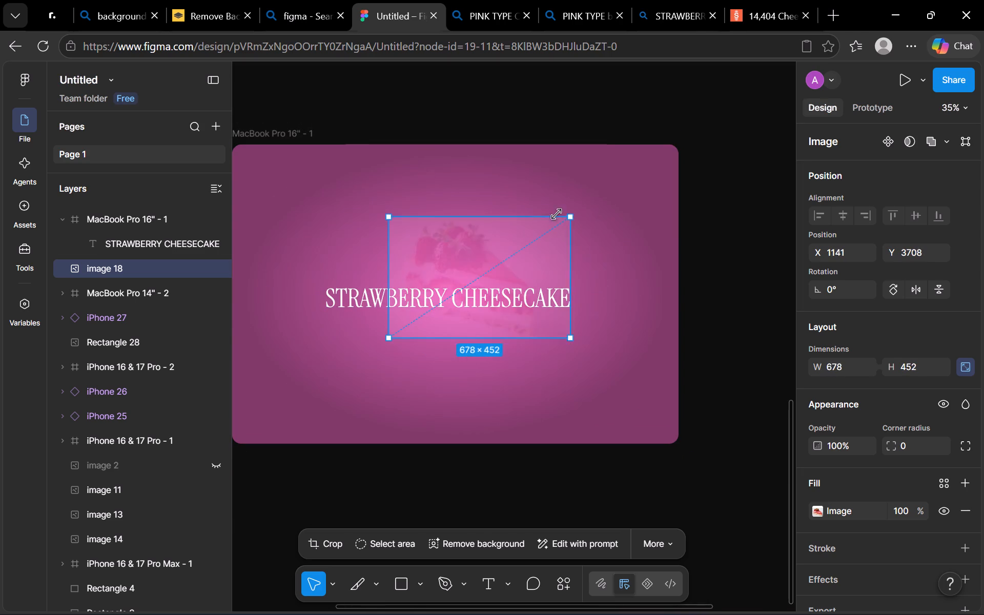
pyautogui.moveTo(557, 214); pyautogui.dragTo(590, 193)
pyautogui.moveTo(507, 249); pyautogui.dragTo(438, 290)
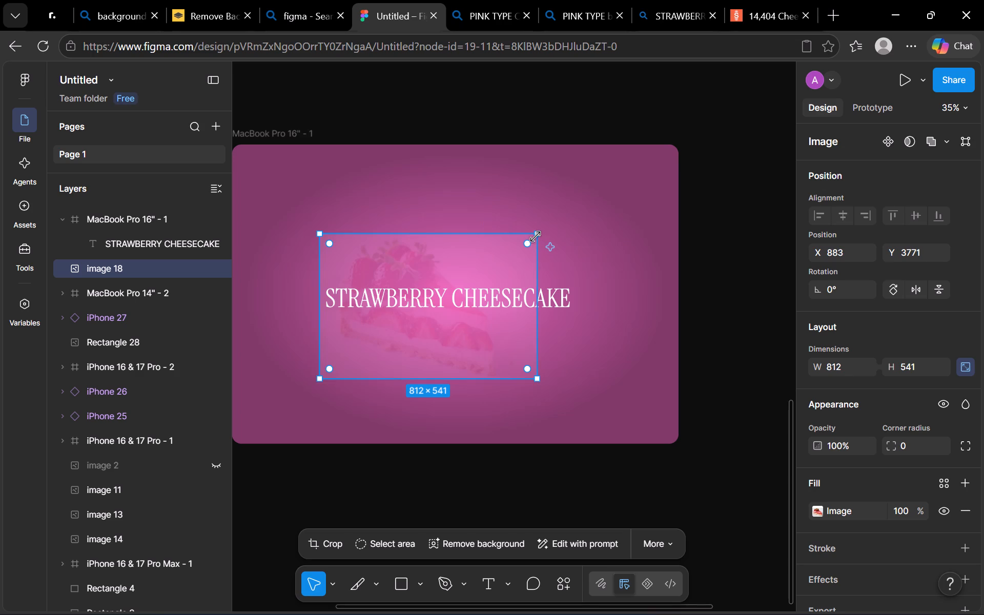
pyautogui.moveTo(536, 237); pyautogui.dragTo(590, 204)
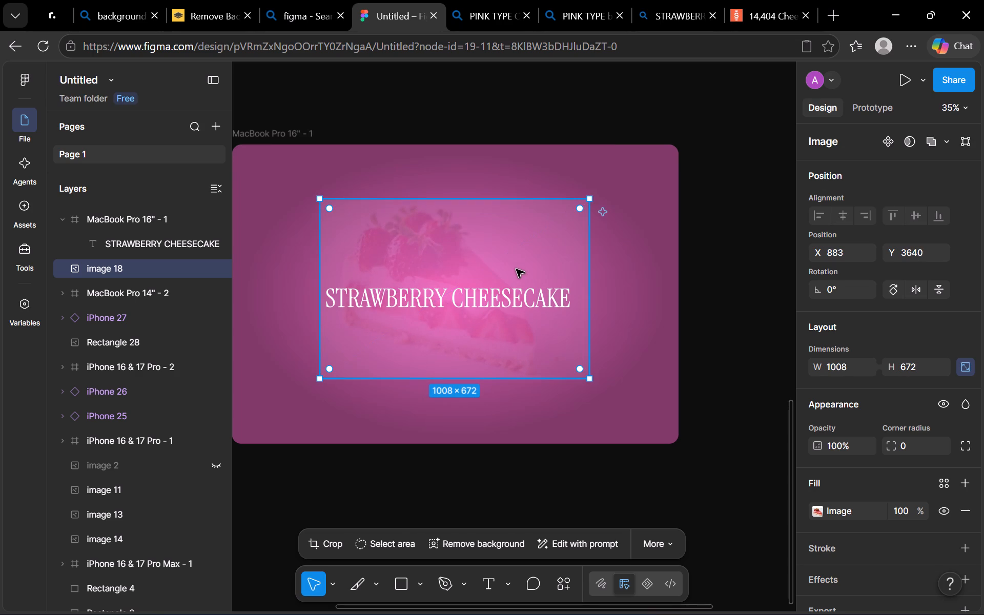
pyautogui.click(507, 249)
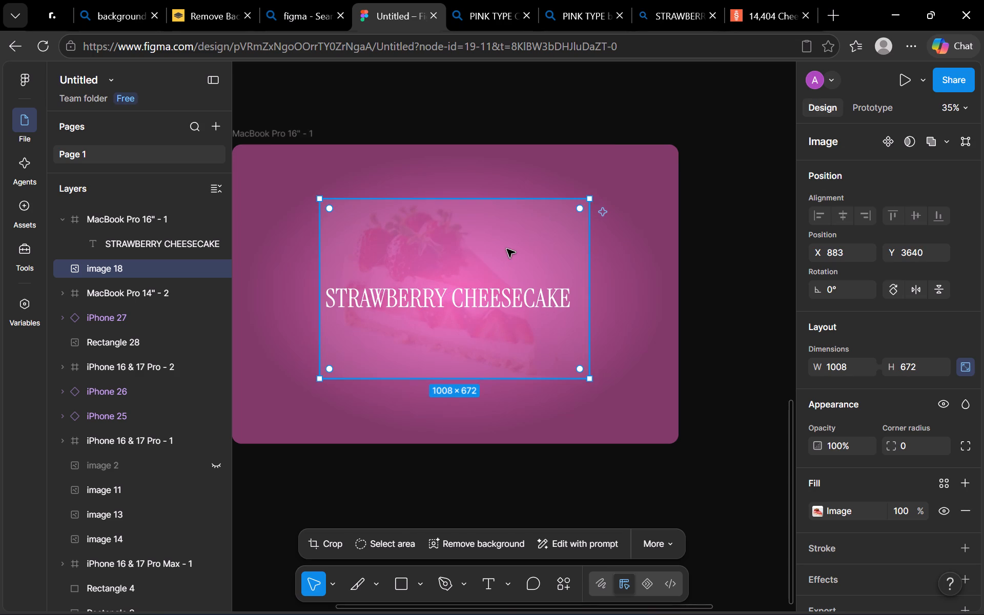
pyautogui.click(507, 249)
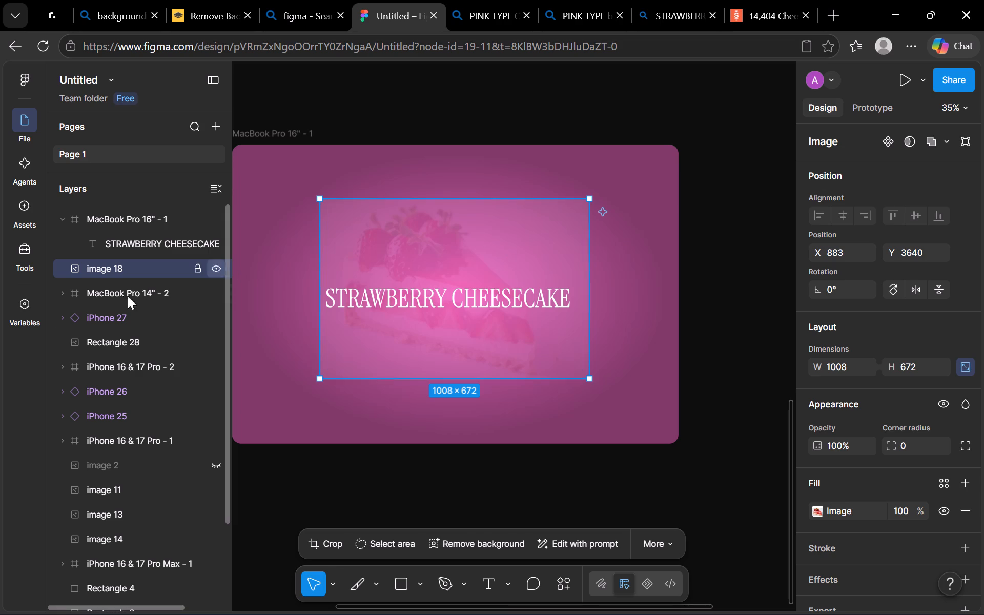
# Move the cheesecake image's layer back into the MacBook Pro 16" - 1 frame, directly above the STRAWBERRY CHEESECAKE text layer.
pyautogui.moveTo(122, 271); pyautogui.dragTo(144, 237)
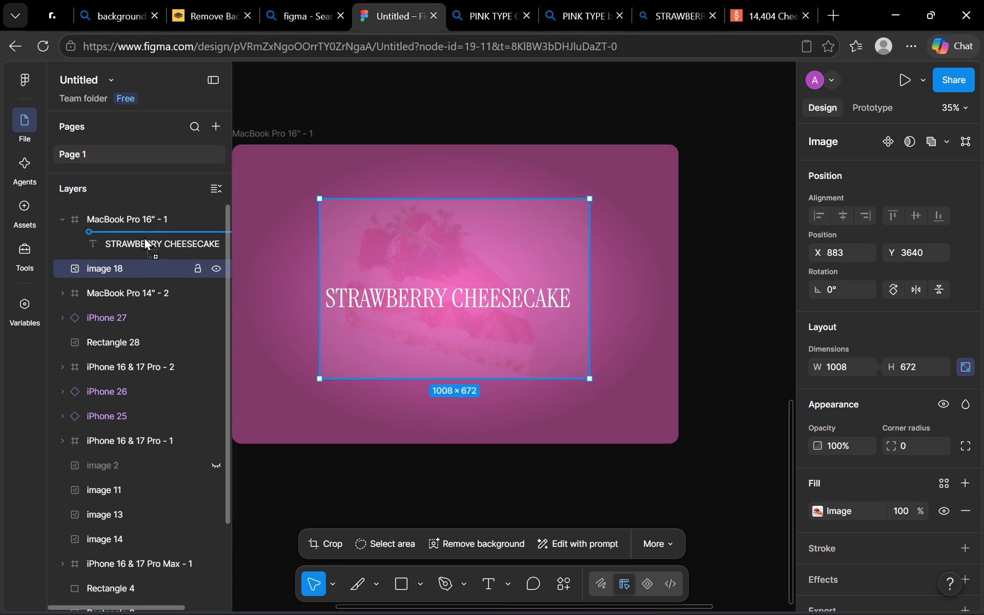
pyautogui.moveTo(144, 237); pyautogui.dragTo(138, 239)
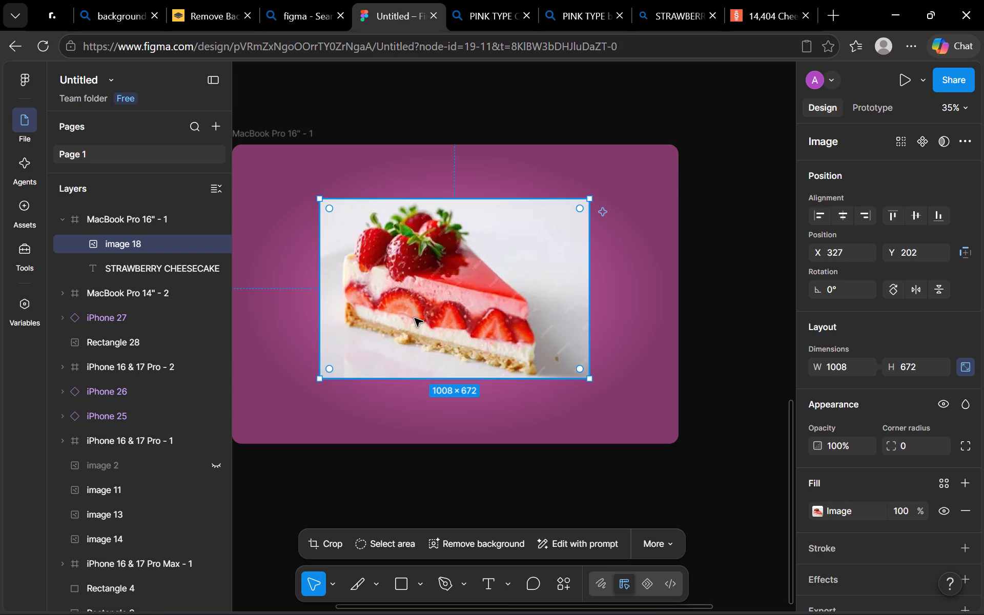
pyautogui.click(487, 283)
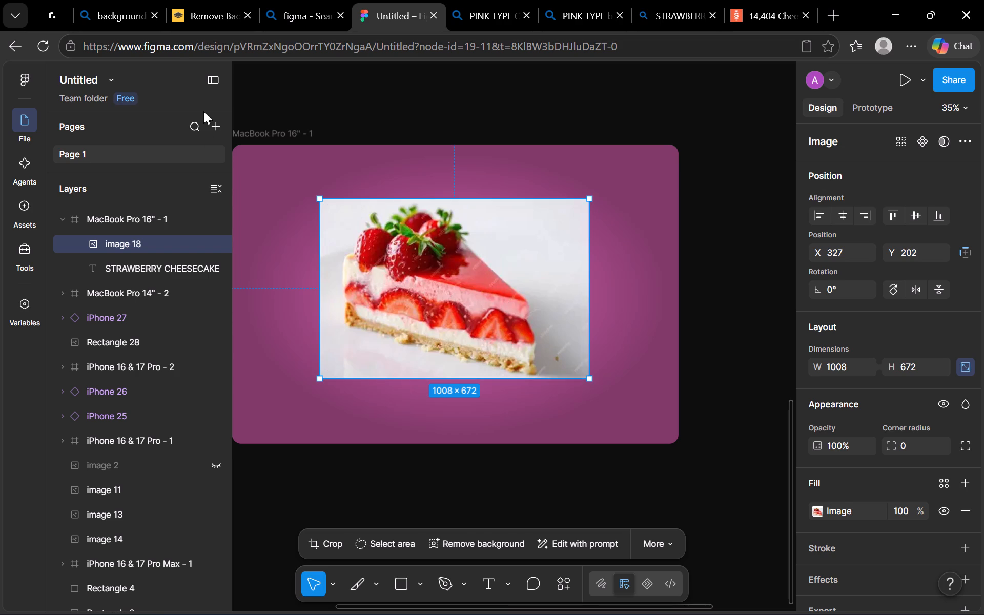
# Return to the Bing strawberry cheesecake results, open the freepik "Premium Photo | A slice of strawberry cheesecake" image and save it to Collections.
pyautogui.click(500, 2)
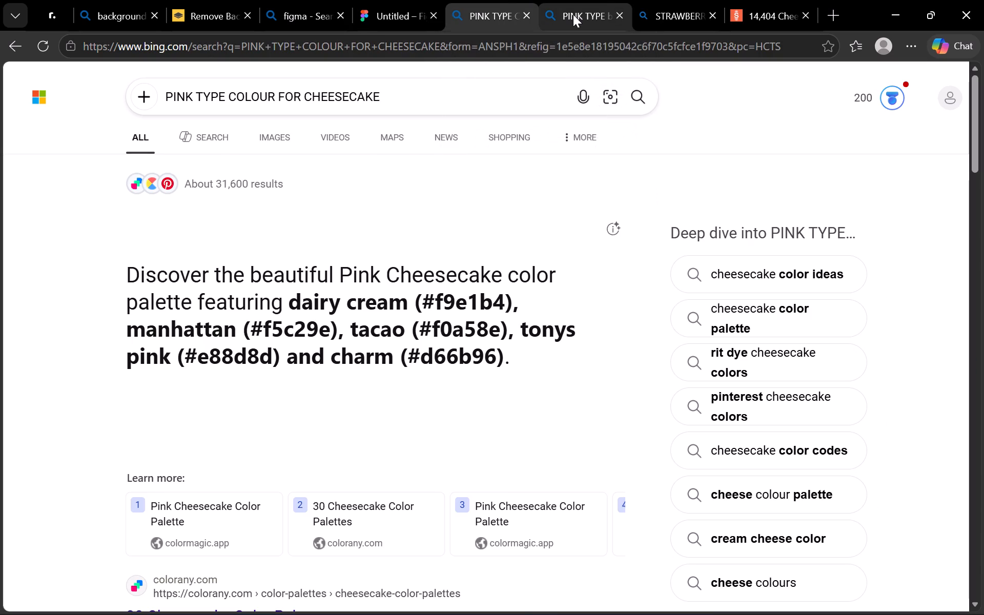
pyautogui.click(573, 14)
pyautogui.click(674, 9)
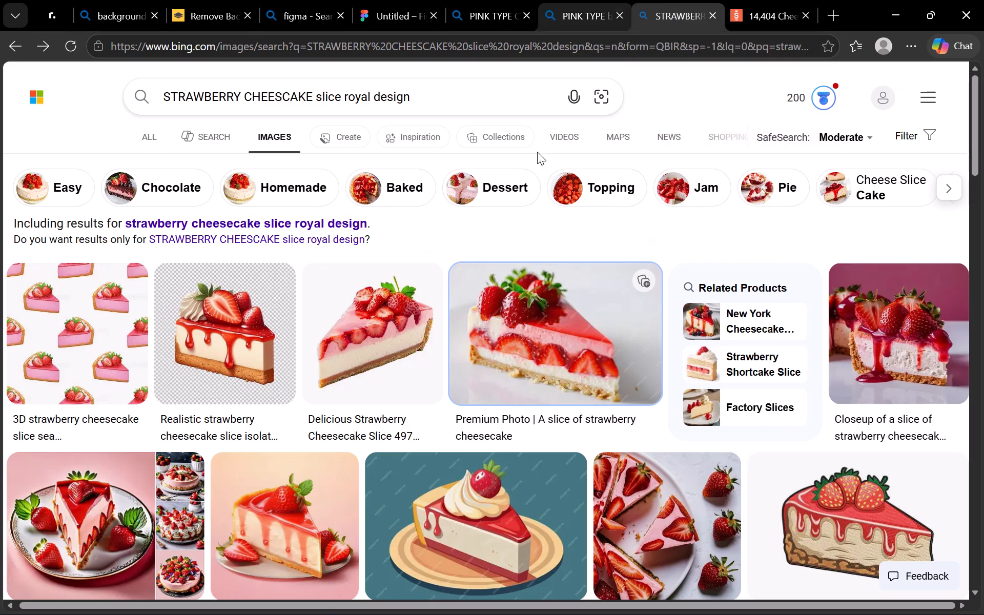
pyautogui.click(545, 351)
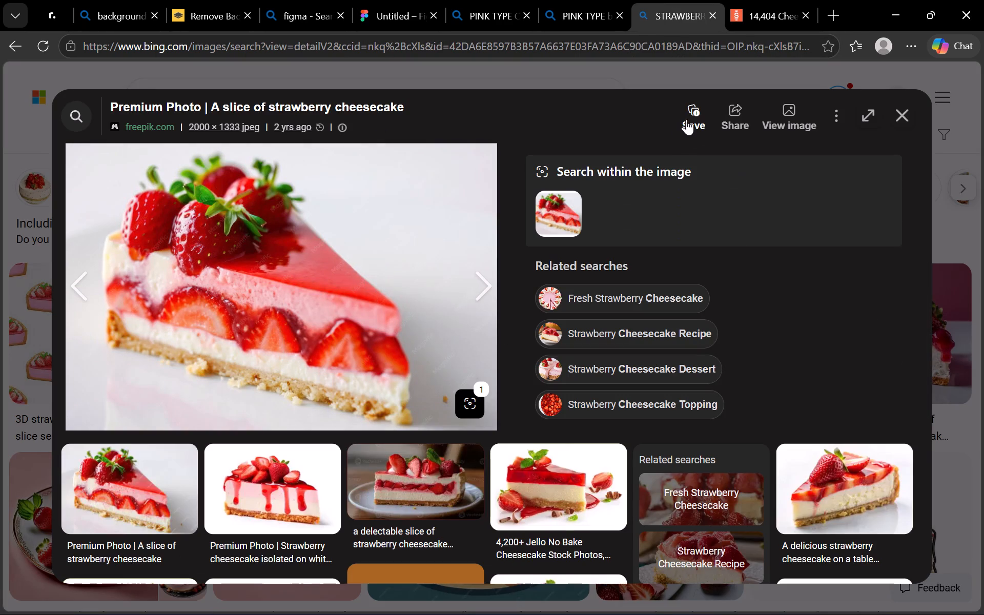
pyautogui.click(692, 117)
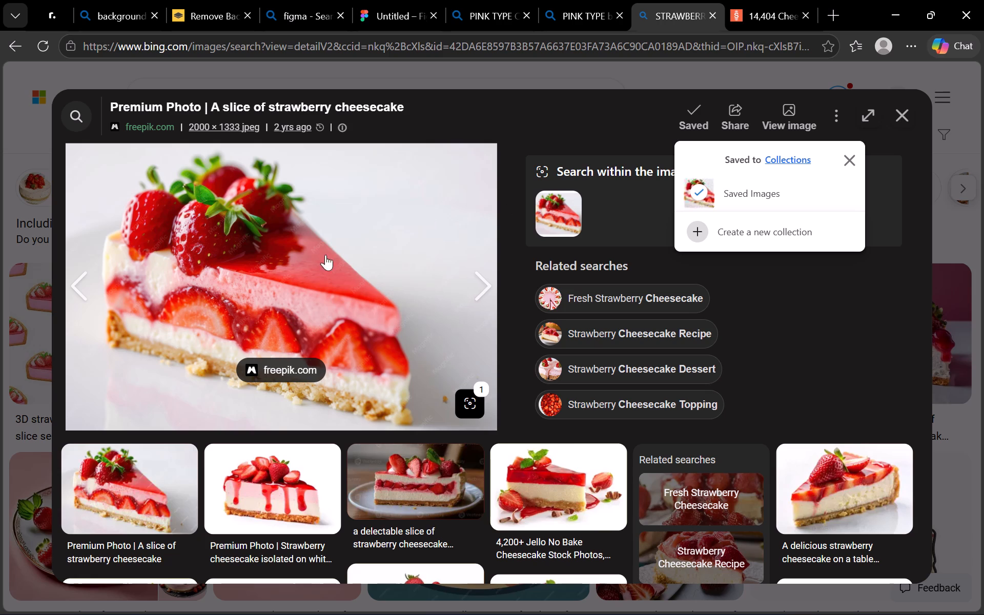
# Save the freepik cheesecake photo to the Pictures folder as an AVIF file named cake.
pyautogui.rightClick(308, 259)
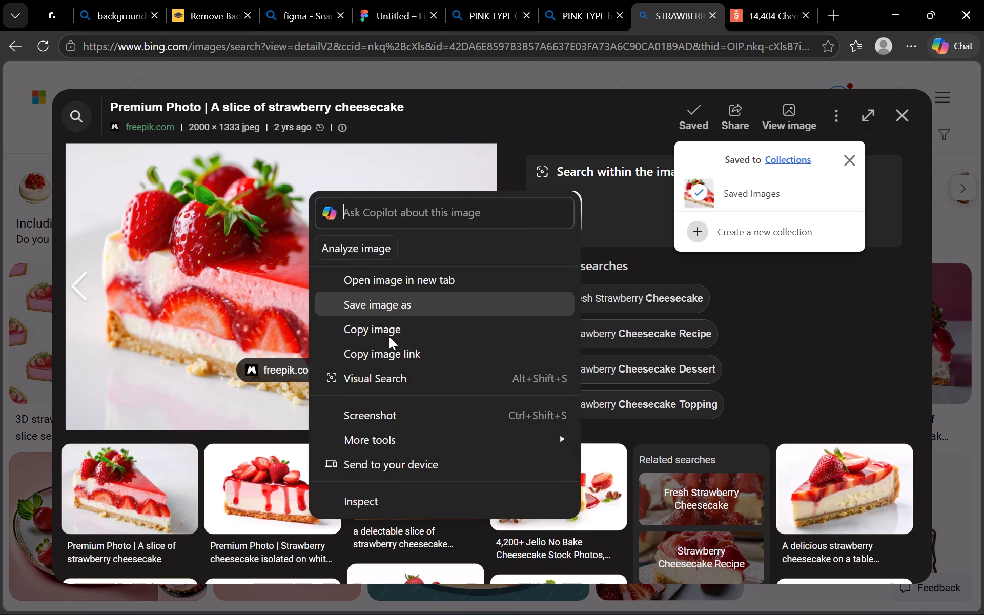
pyautogui.click(409, 310)
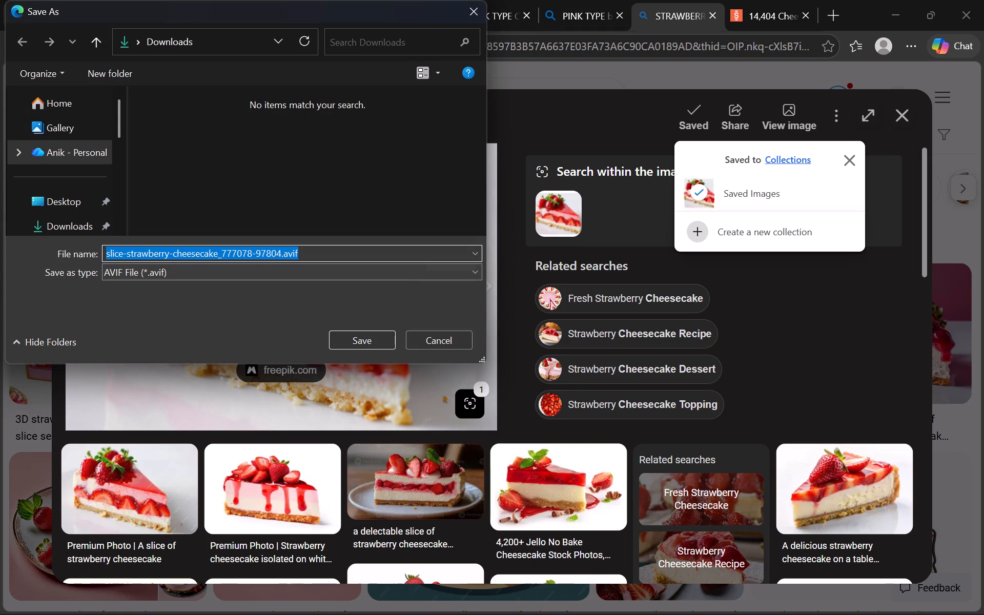
pyautogui.press('BackSpace')
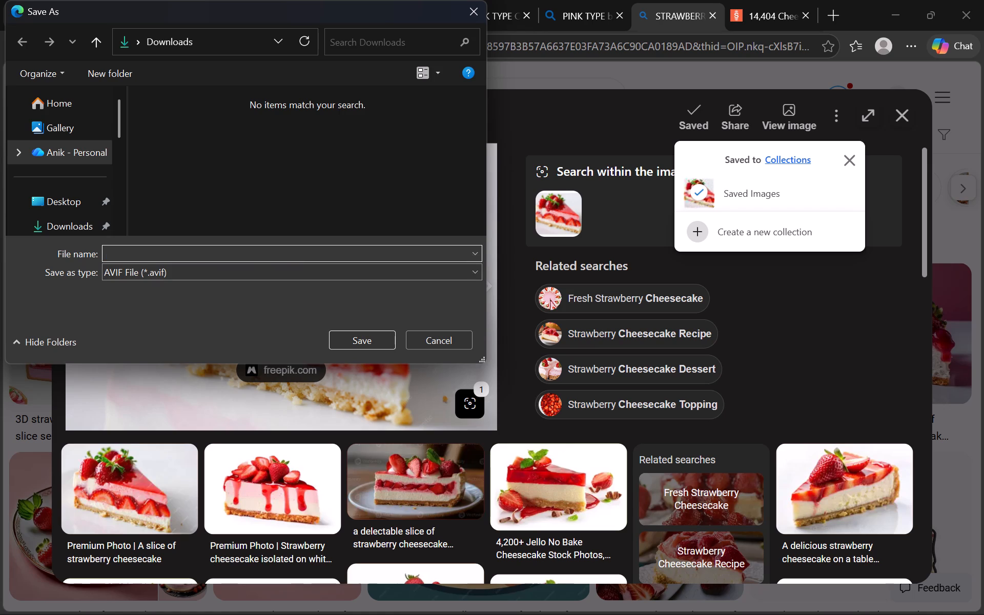
pyautogui.scroll(-2, 76, 208)
pyautogui.scroll(1, 76, 208)
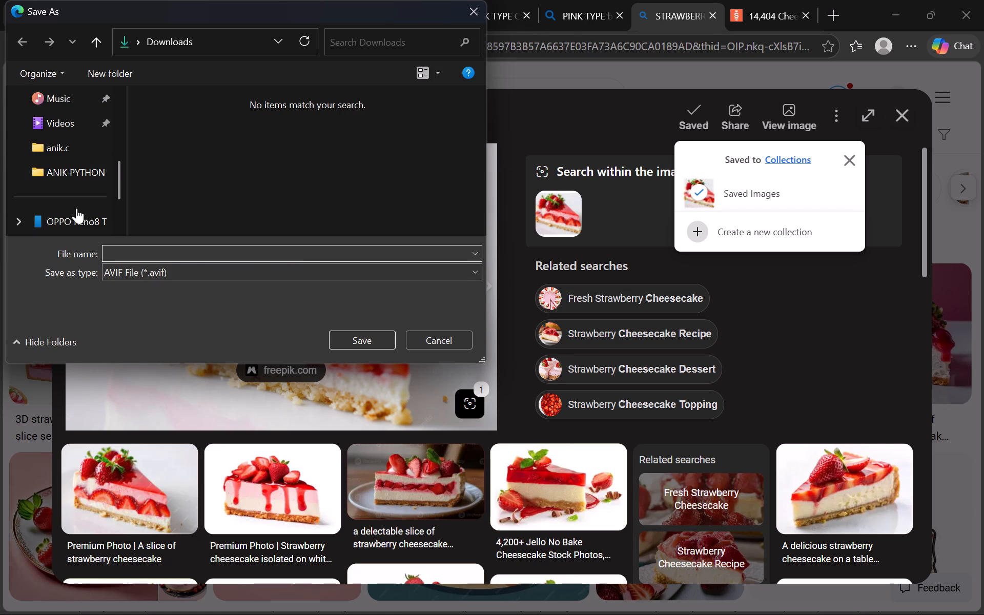
pyautogui.rightClick(76, 208)
pyautogui.scroll(1, 69, 181)
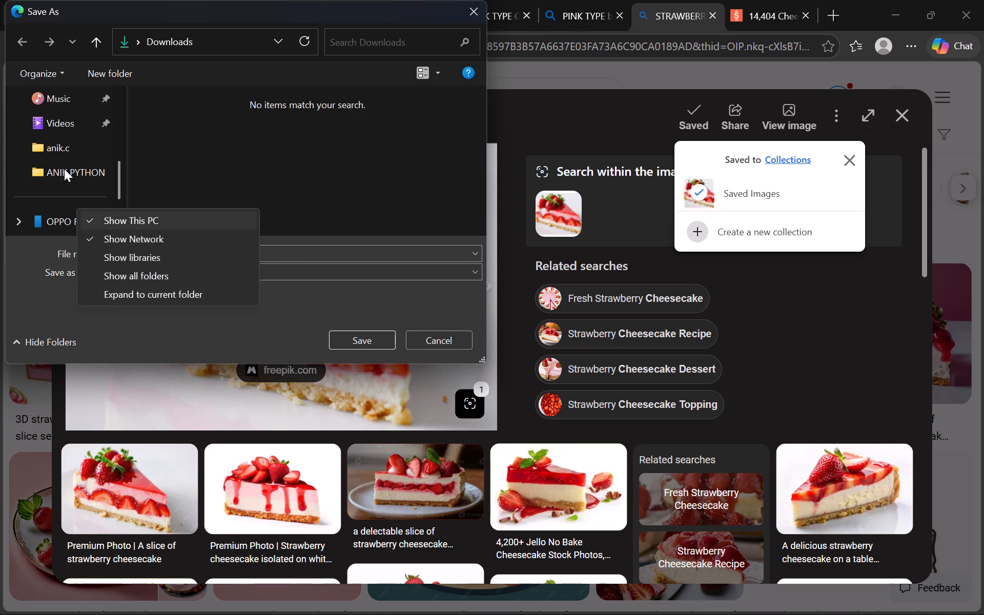
pyautogui.click(32, 181)
pyautogui.scroll(1, 32, 181)
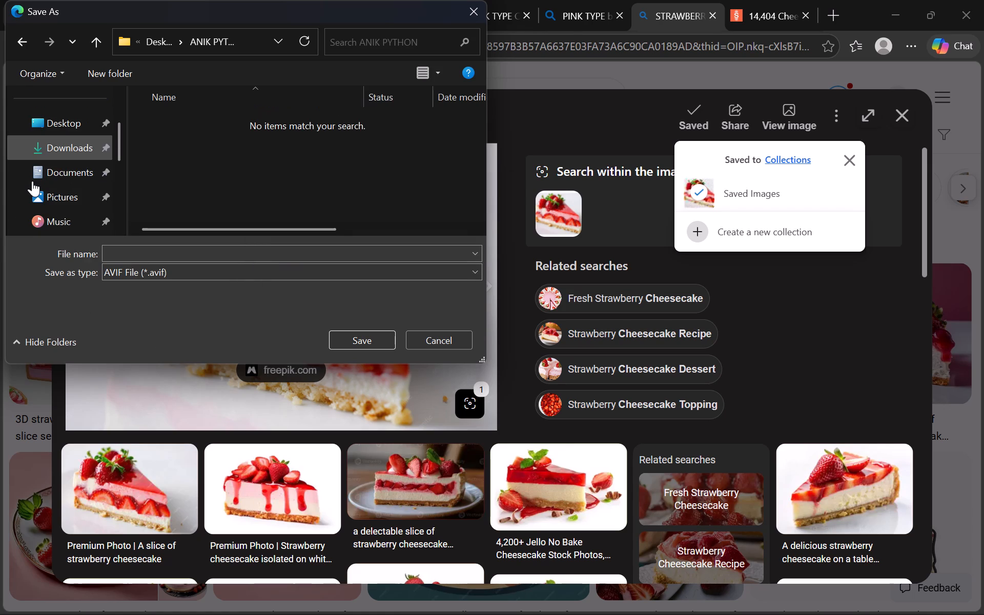
pyautogui.scroll(-1, 32, 181)
pyautogui.click(56, 200)
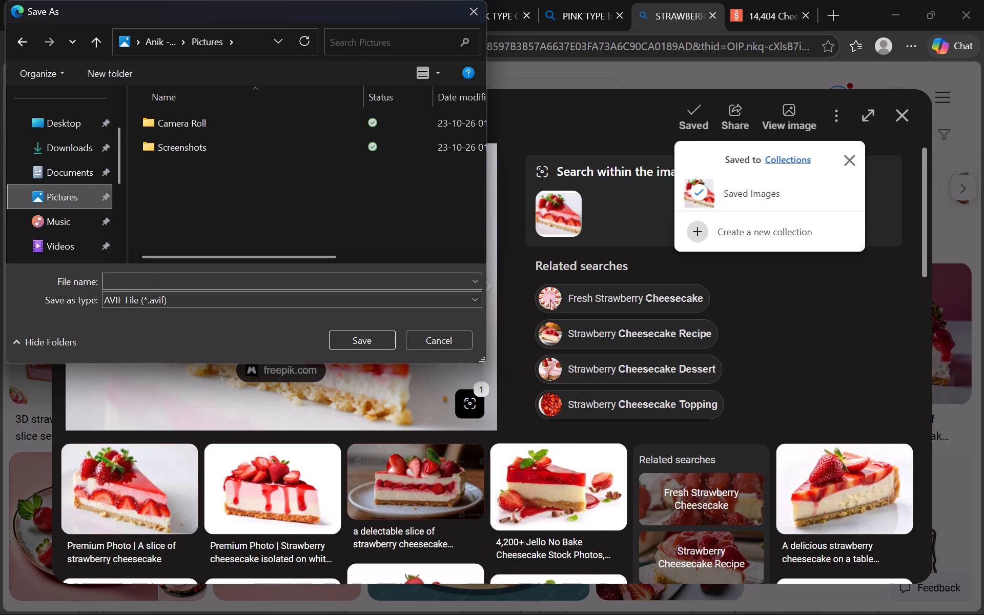
pyautogui.click(148, 278)
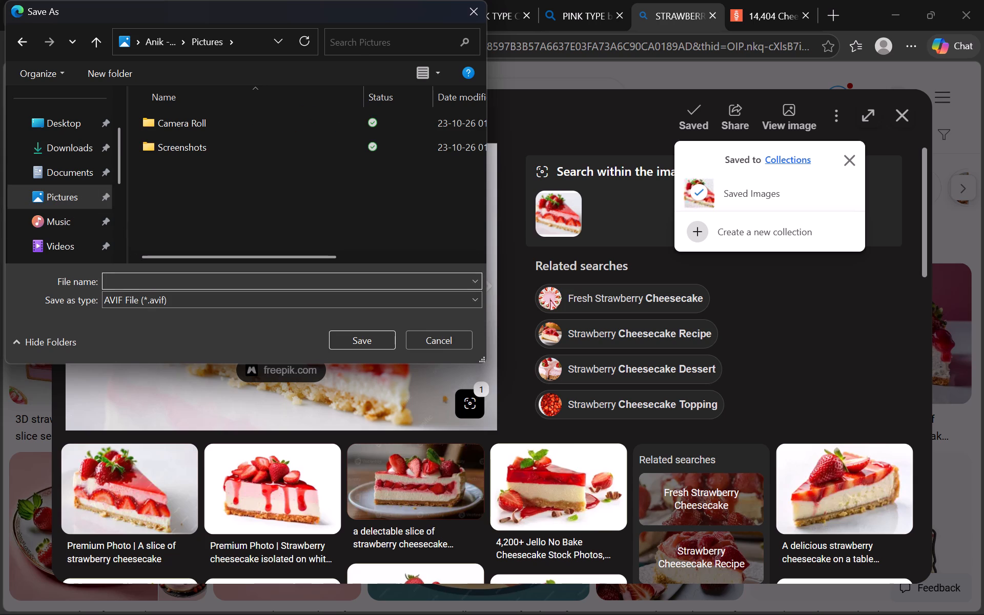
pyautogui.write('cake')
pyautogui.press('Return')
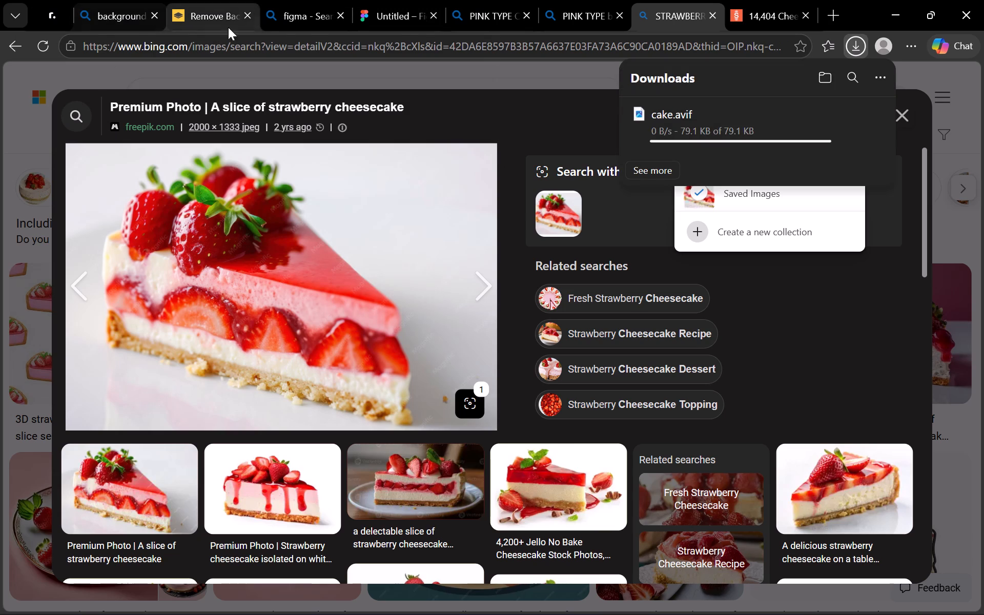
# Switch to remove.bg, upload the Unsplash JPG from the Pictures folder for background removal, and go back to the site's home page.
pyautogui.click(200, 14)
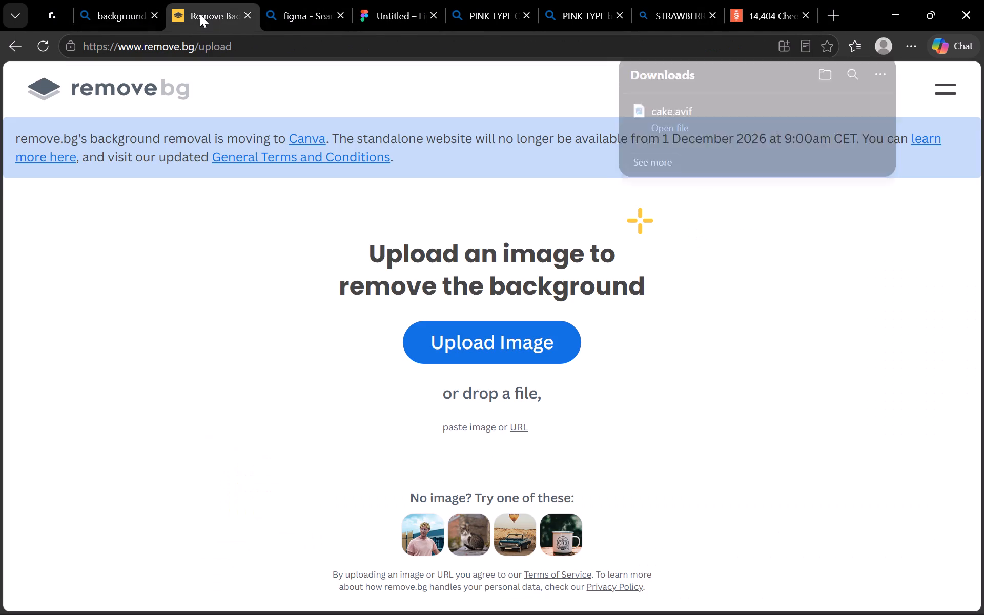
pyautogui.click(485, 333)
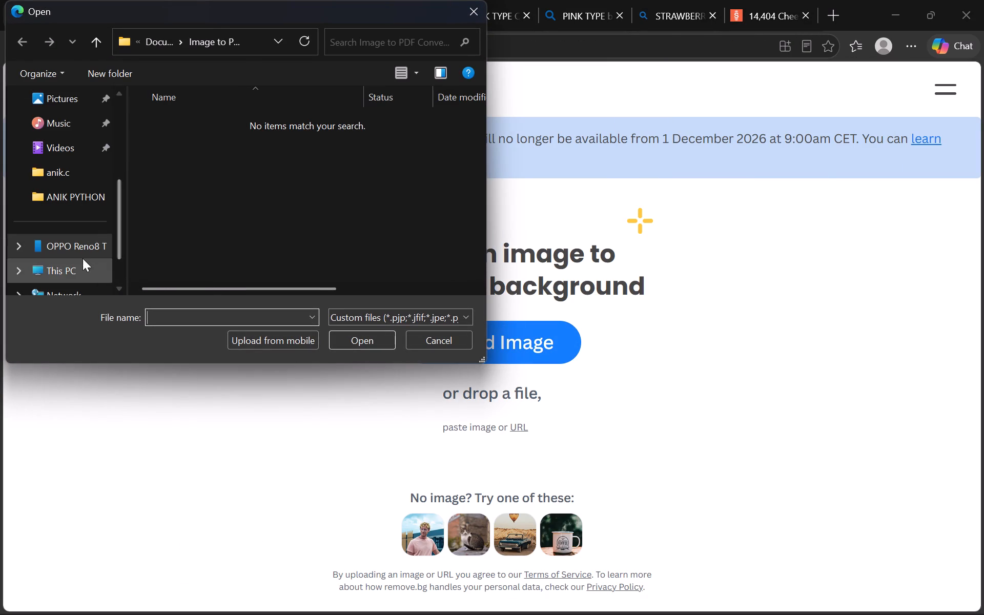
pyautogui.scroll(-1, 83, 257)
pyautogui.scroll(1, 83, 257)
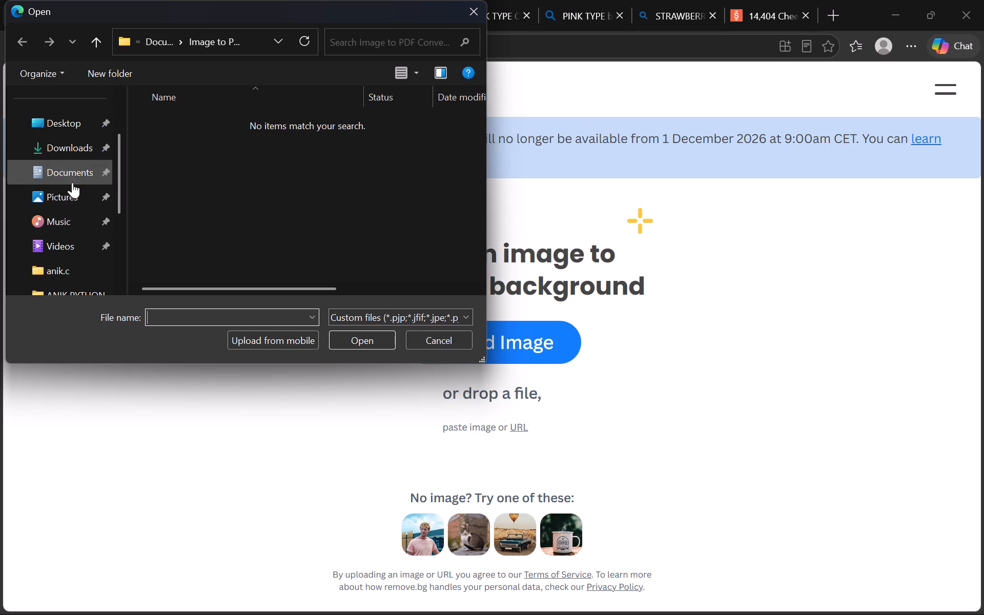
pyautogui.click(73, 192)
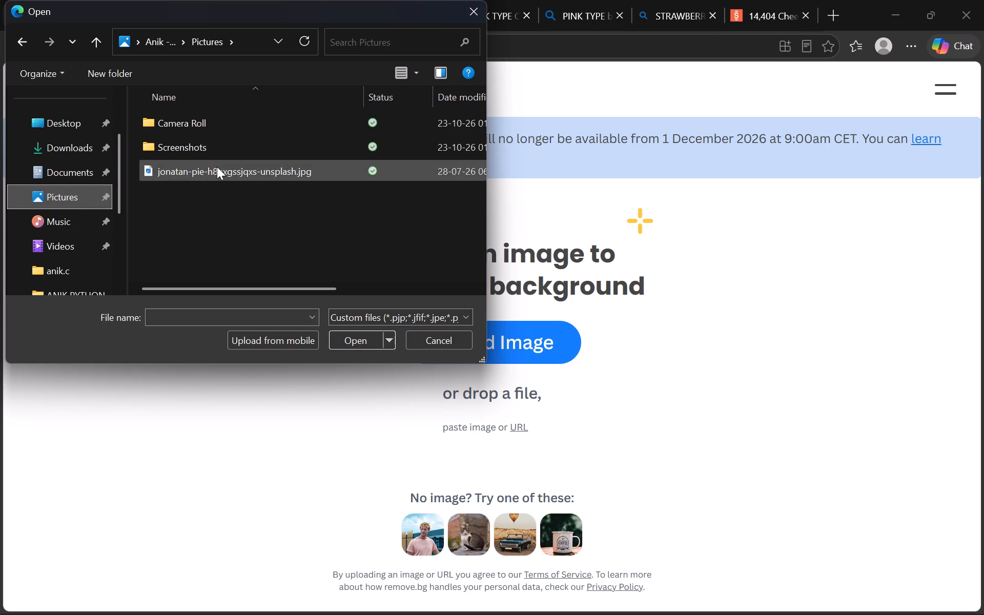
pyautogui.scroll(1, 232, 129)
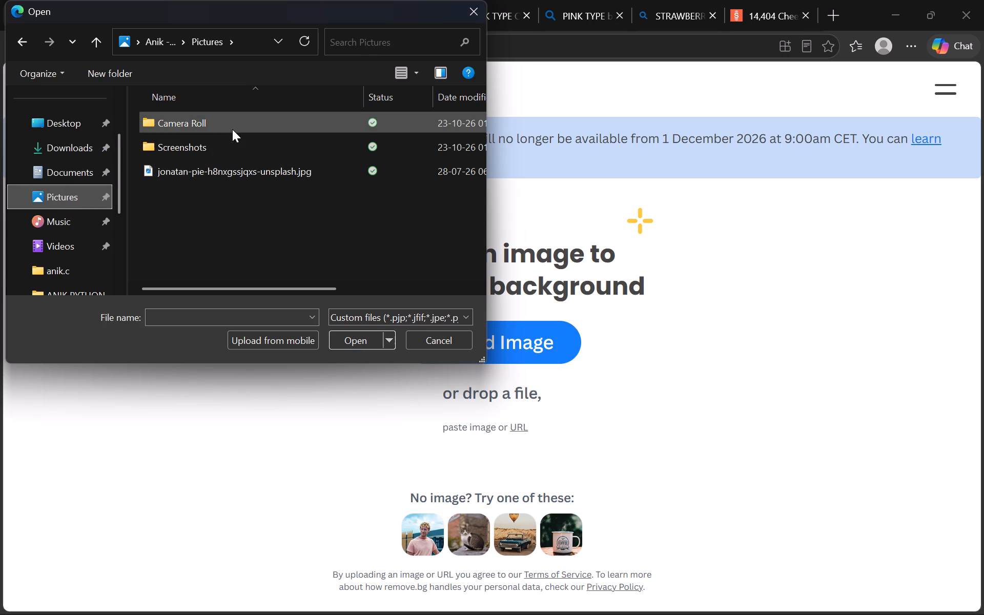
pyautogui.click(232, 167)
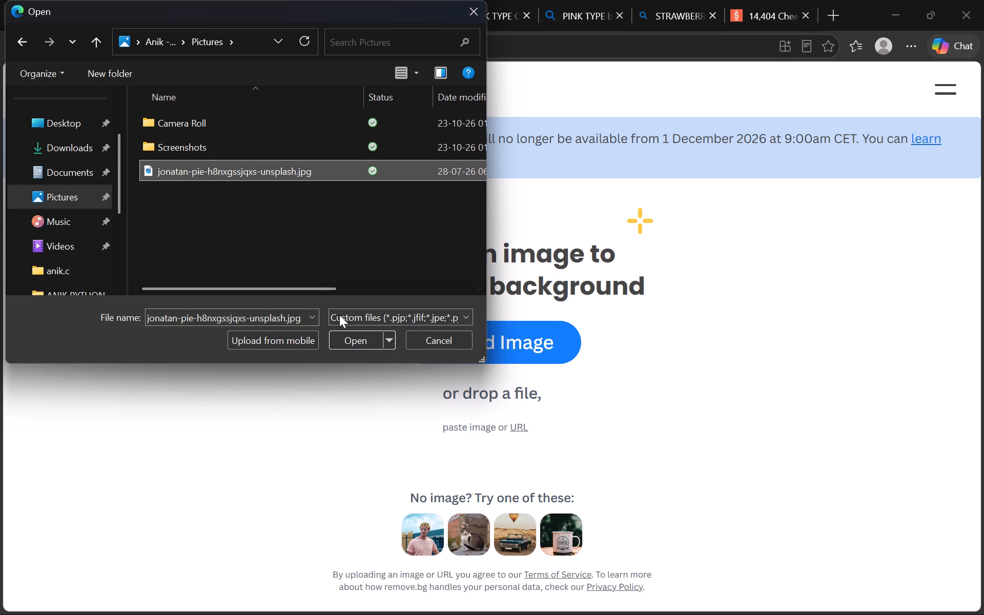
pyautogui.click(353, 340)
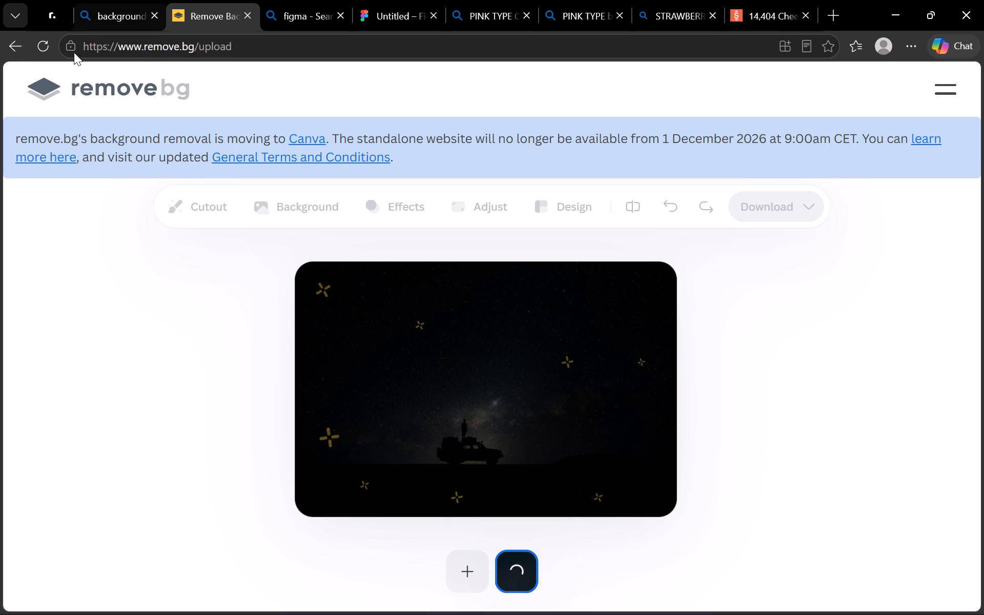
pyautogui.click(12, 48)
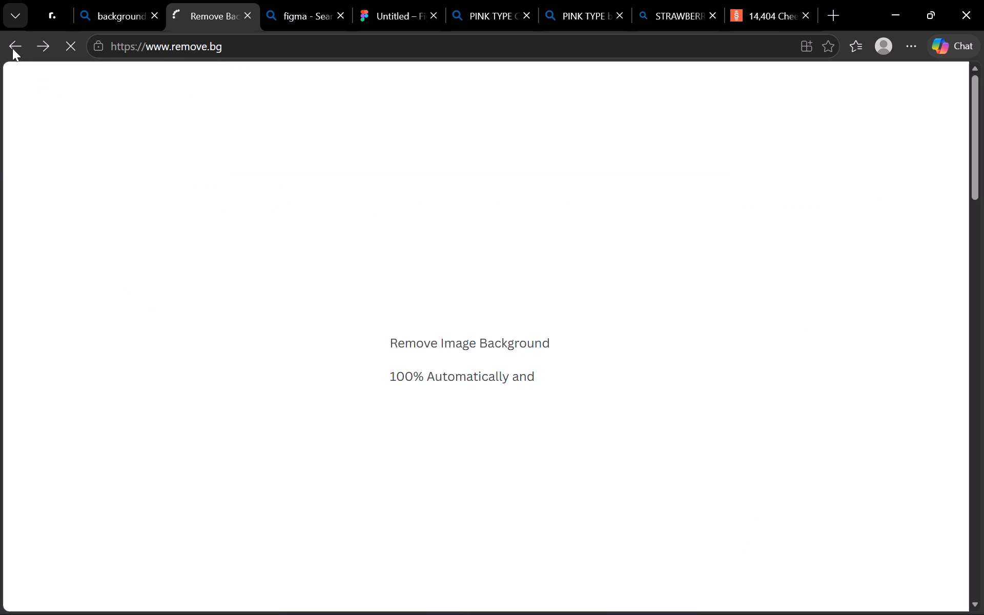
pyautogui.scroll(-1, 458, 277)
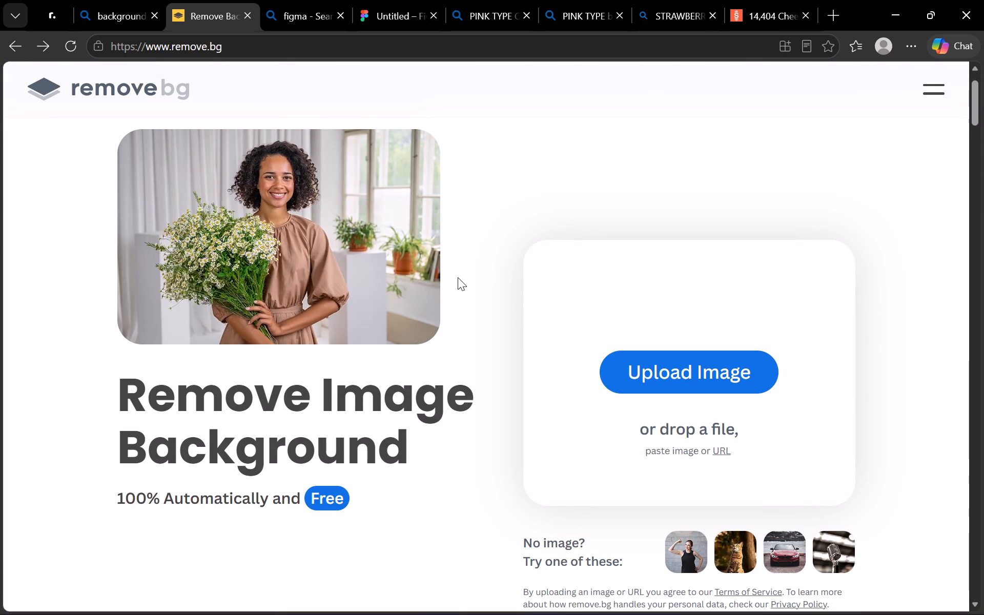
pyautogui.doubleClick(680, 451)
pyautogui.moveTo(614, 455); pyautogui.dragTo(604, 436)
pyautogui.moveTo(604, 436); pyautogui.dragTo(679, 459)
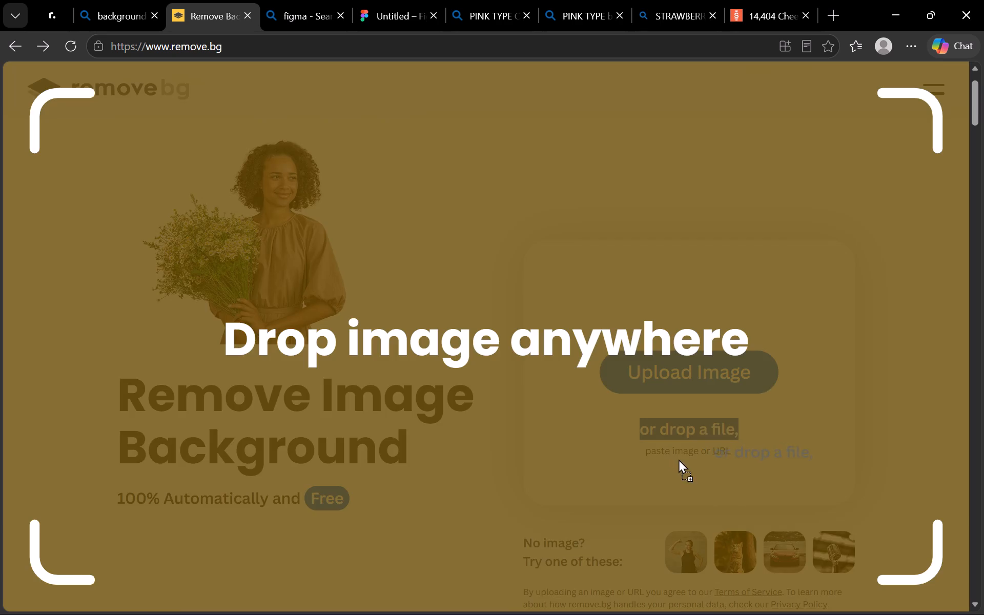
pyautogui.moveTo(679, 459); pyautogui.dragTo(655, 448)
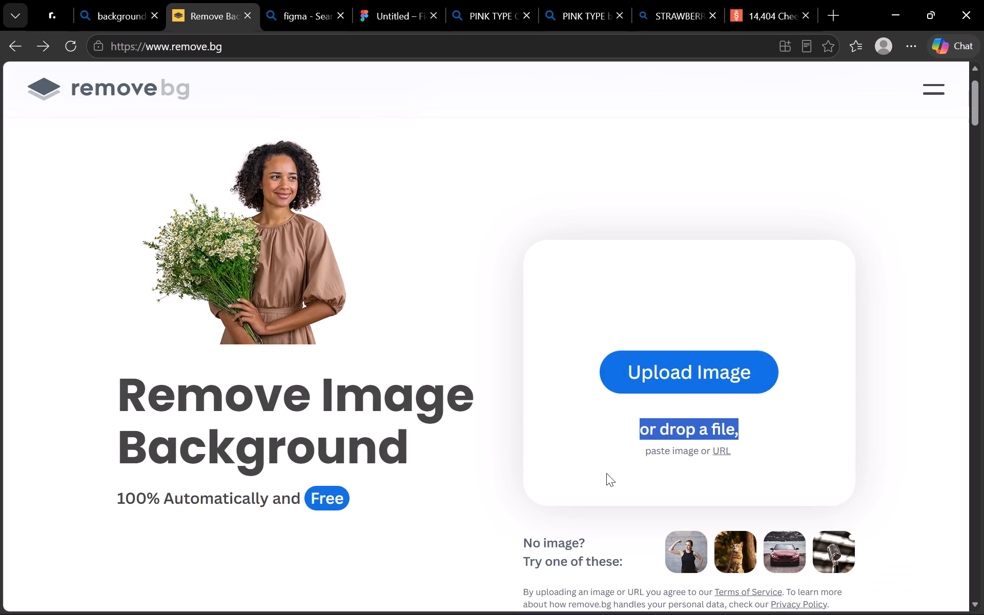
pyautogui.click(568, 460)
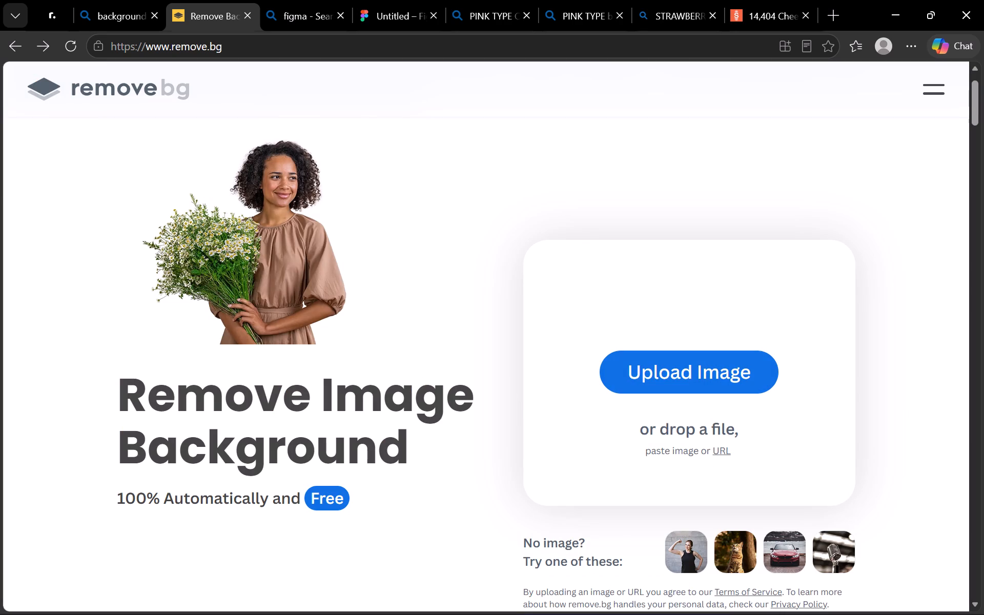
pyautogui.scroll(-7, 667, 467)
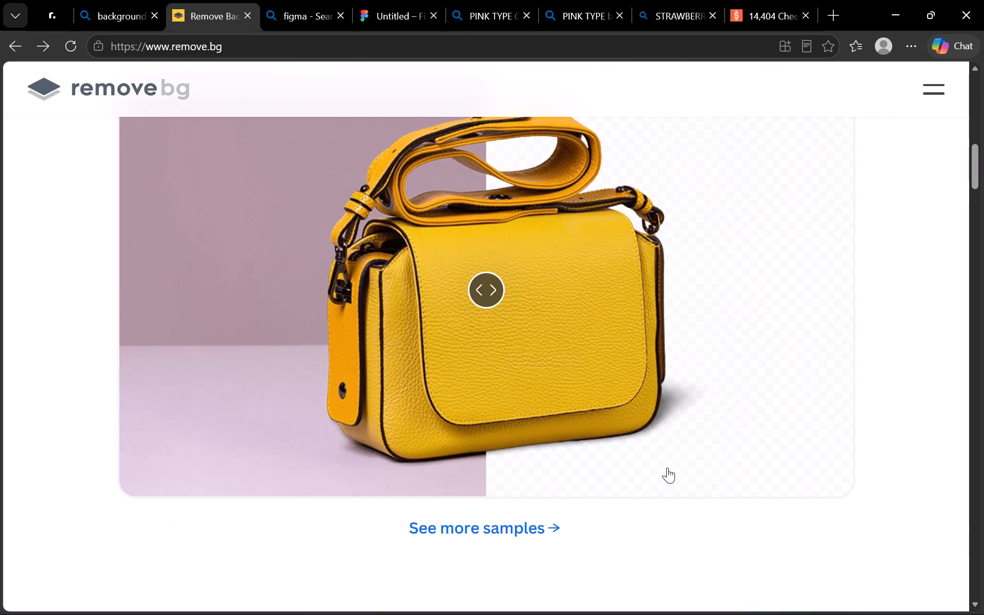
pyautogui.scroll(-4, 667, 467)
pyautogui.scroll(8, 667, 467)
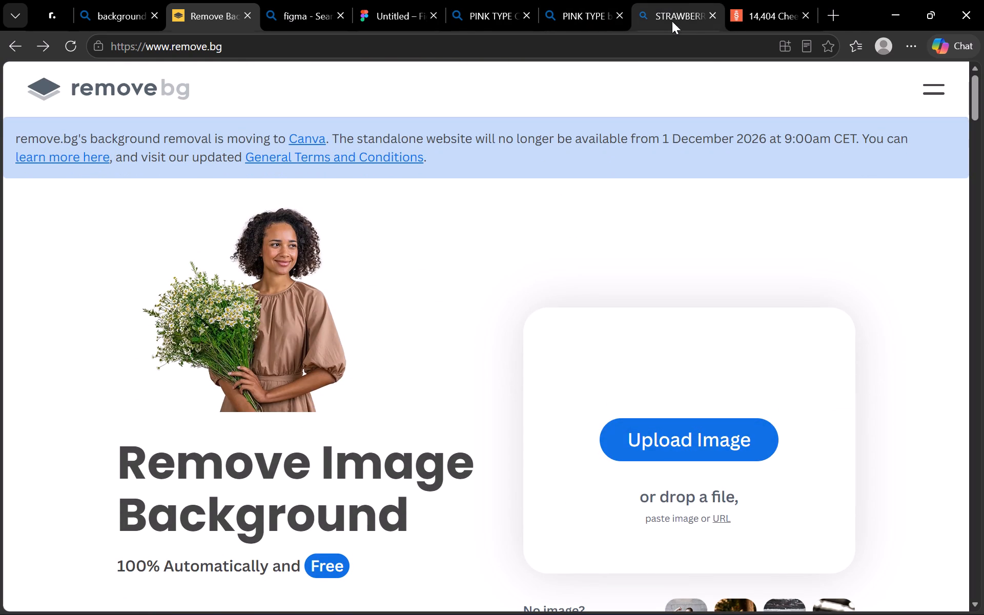
# Return to the Bing strawberry cheesecake results, reopen the freepik cheesecake slice photo and save it to Pictures as slice-strawberry-cheesecake_777078-97804.avif.
pyautogui.click(673, 26)
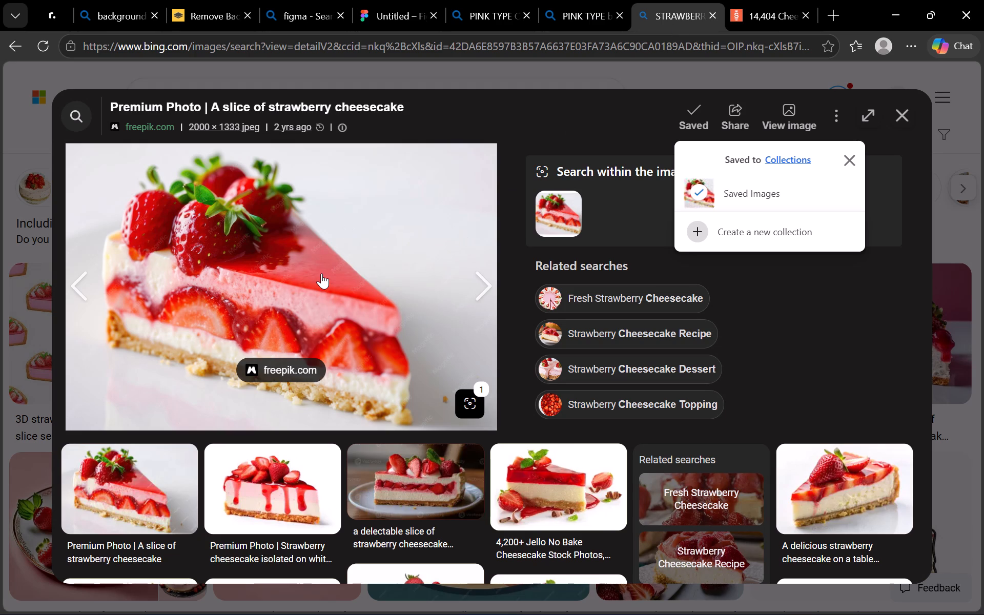
pyautogui.click(333, 276)
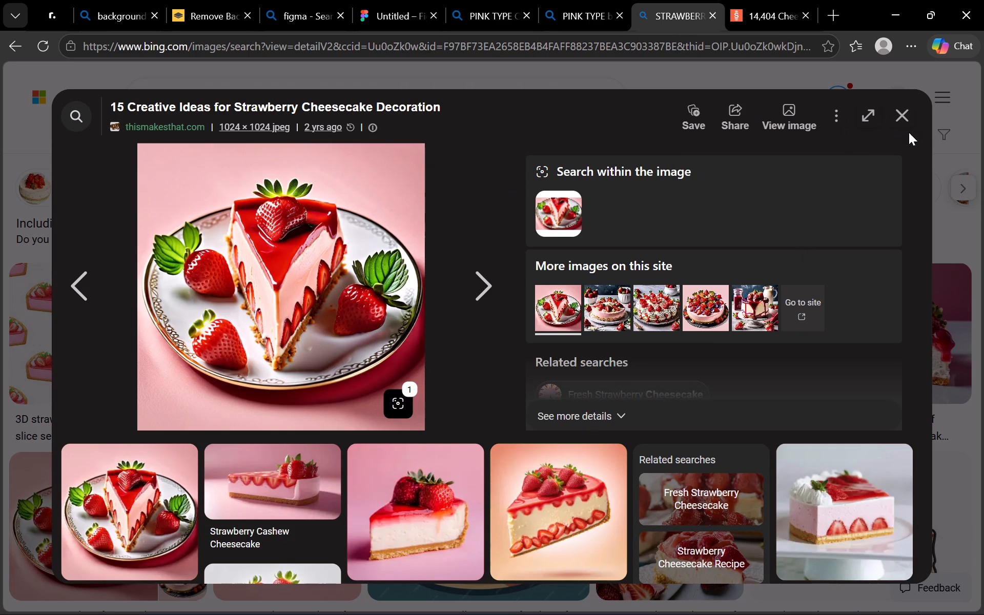
pyautogui.click(897, 116)
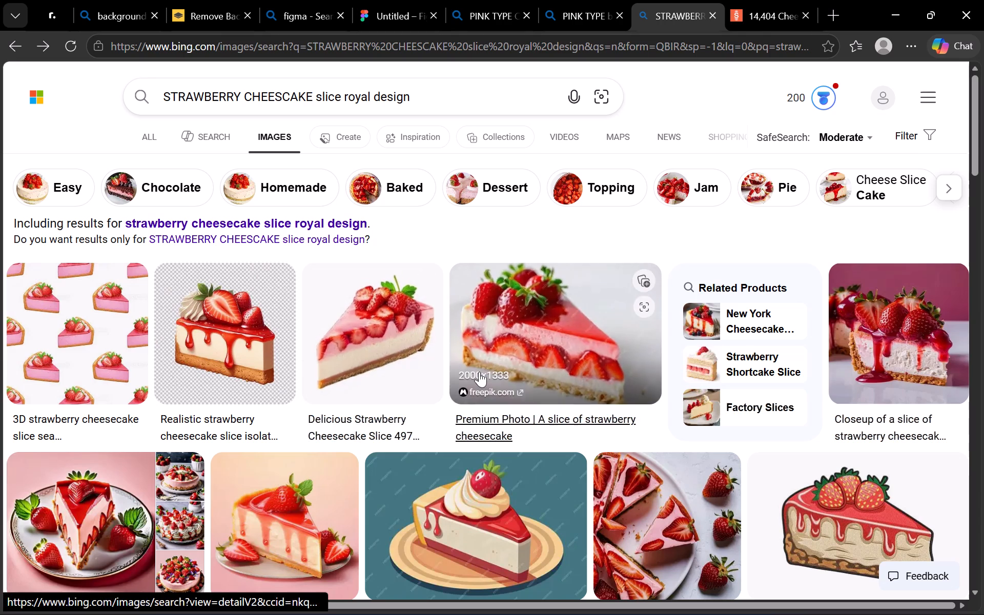
pyautogui.click(479, 372)
pyautogui.rightClick(330, 334)
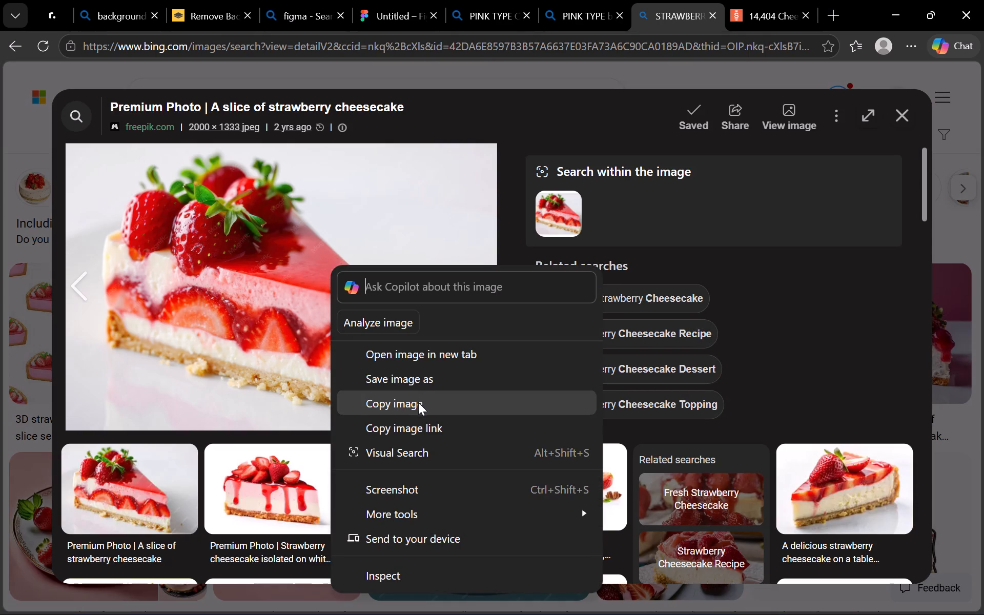
pyautogui.click(437, 380)
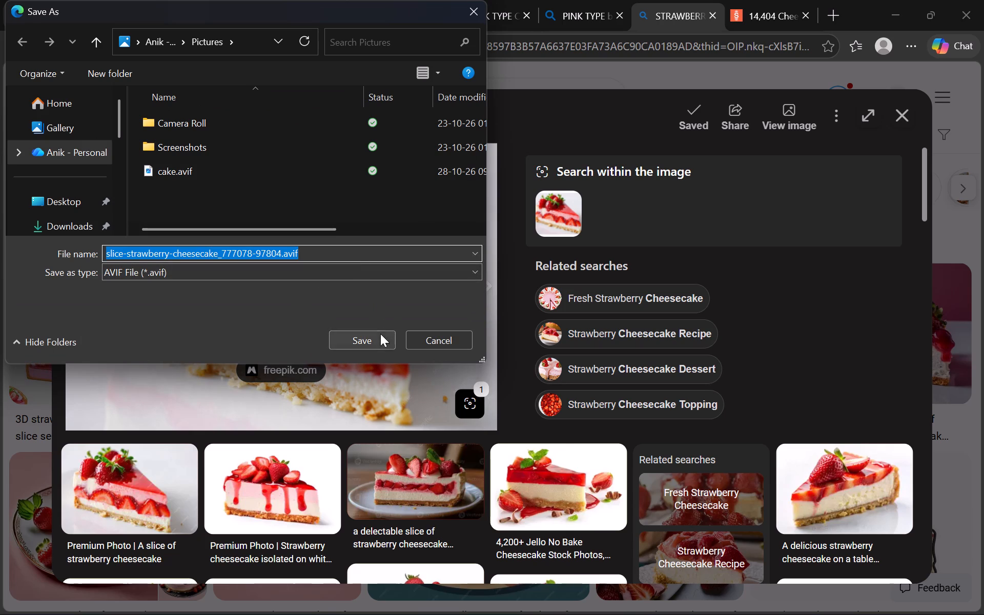
pyautogui.scroll(-1, 45, 205)
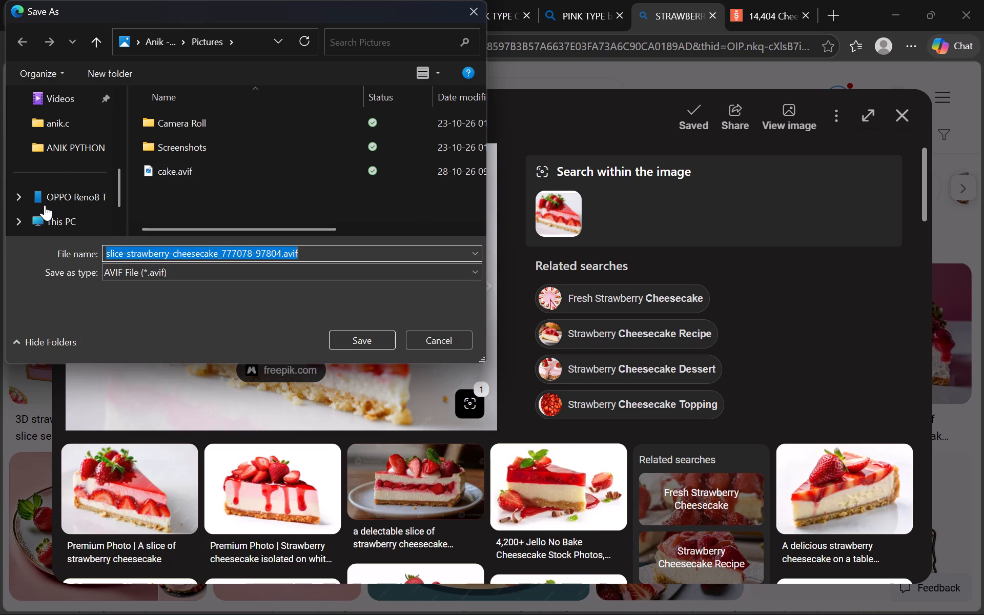
pyautogui.scroll(1, 45, 205)
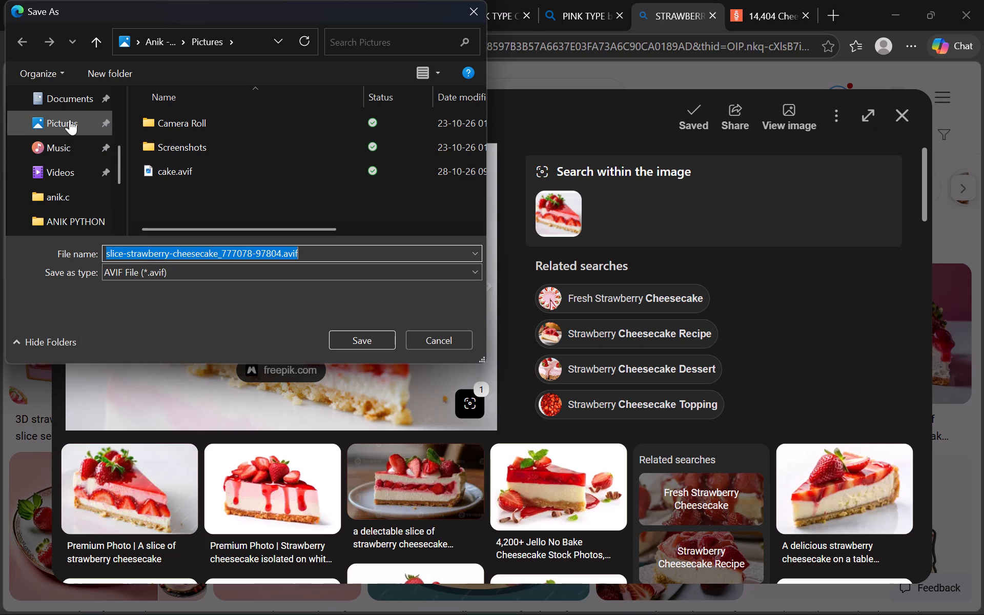
pyautogui.click(70, 119)
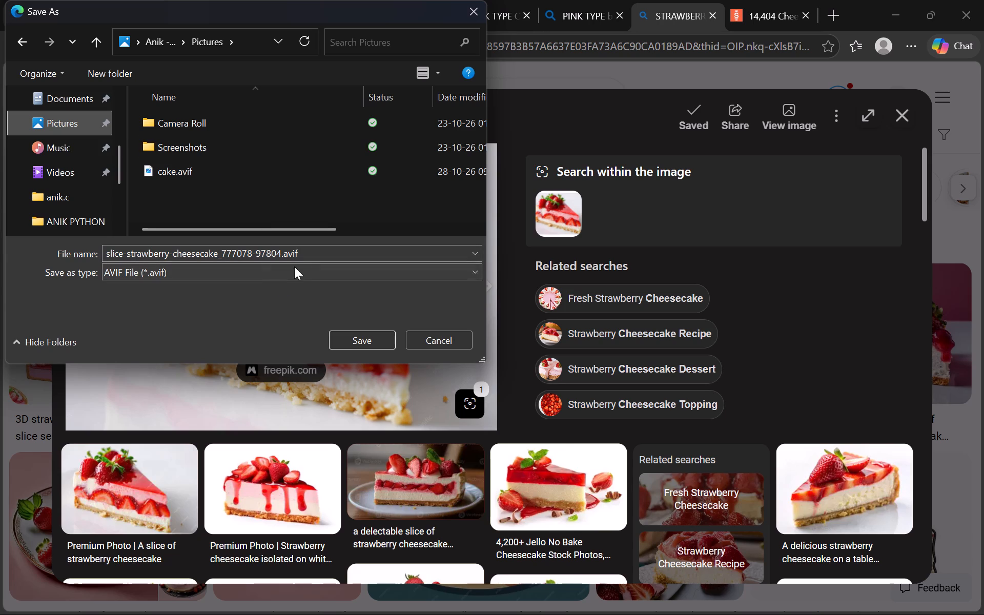
pyautogui.click(362, 339)
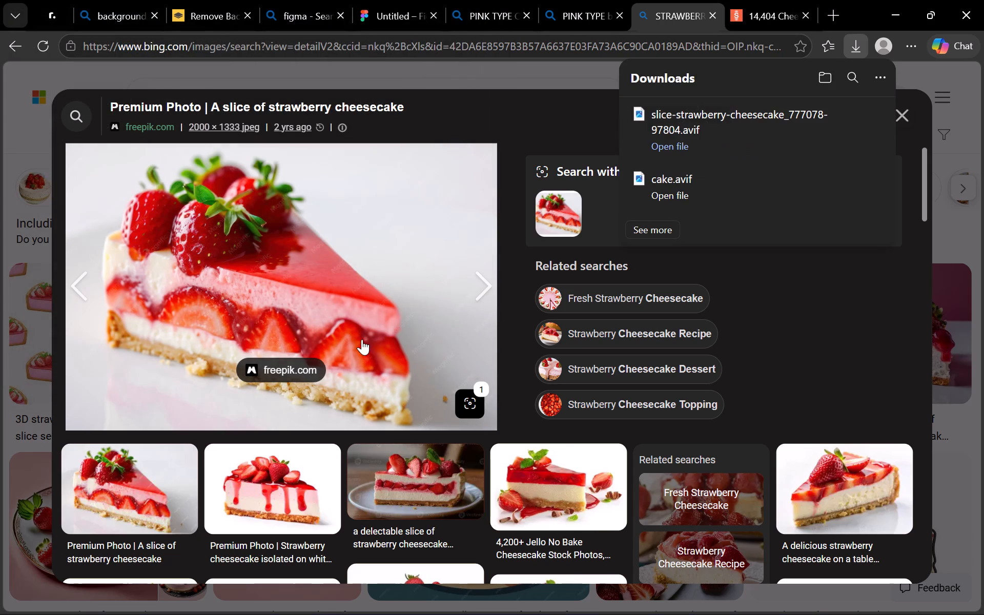
# Switch to remove.bg, start an image upload and look for the cheesecake photo in Pictures, Documents, Downloads, Desktop and the personal OneDrive folder.
pyautogui.click(207, 13)
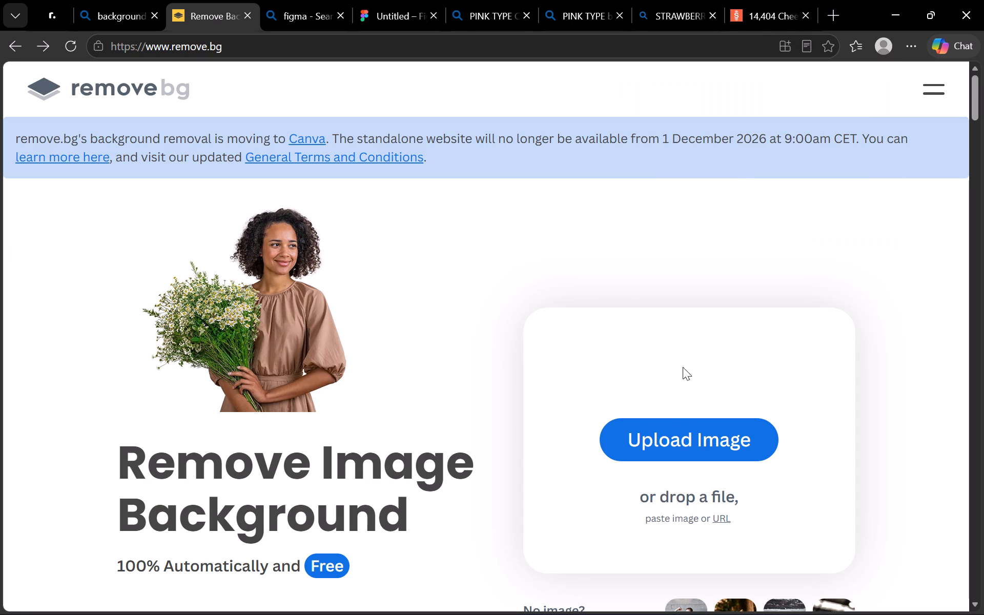
pyautogui.click(672, 429)
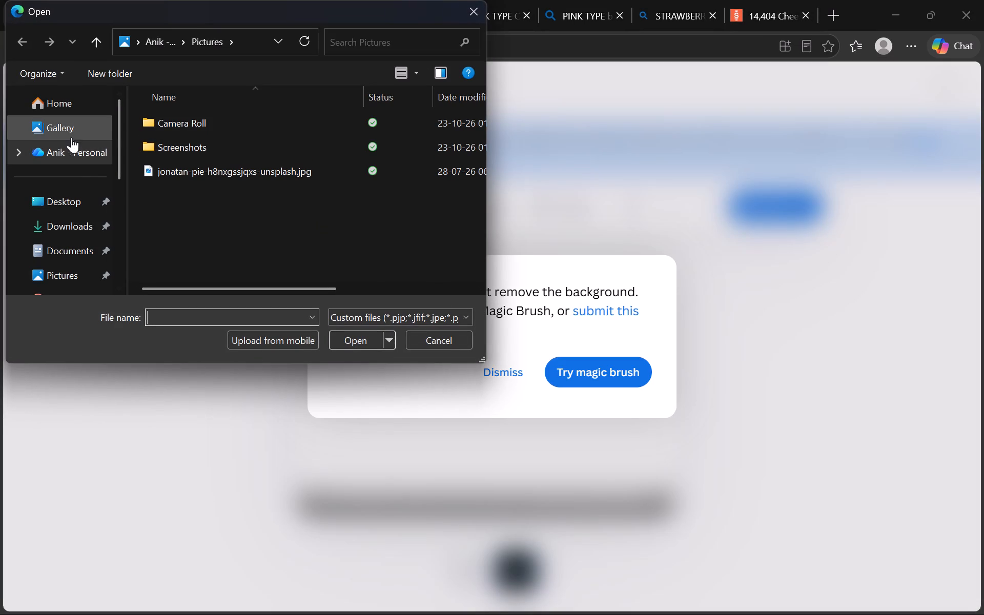
pyautogui.click(80, 278)
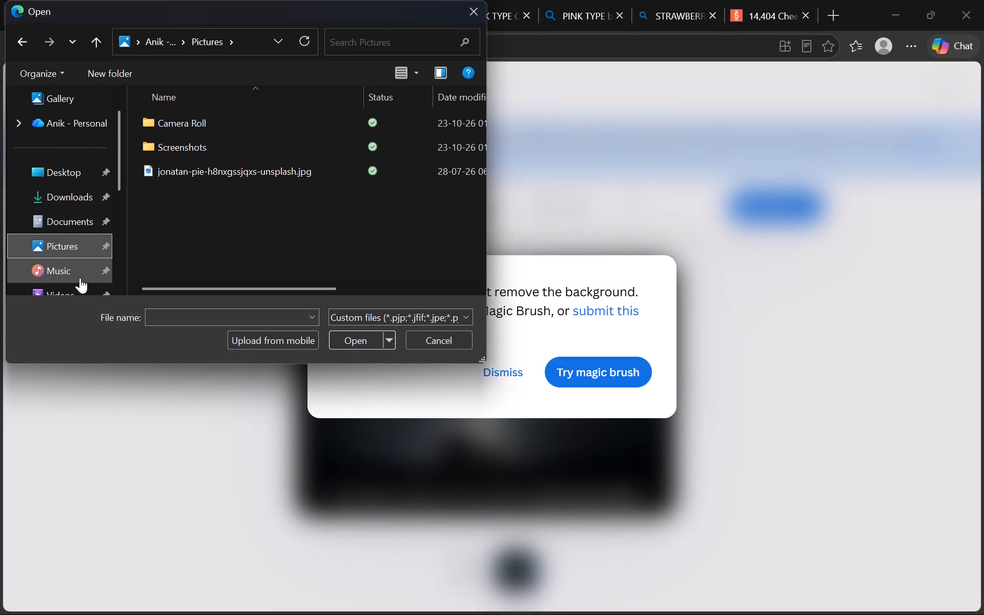
pyautogui.click(76, 228)
pyautogui.click(77, 197)
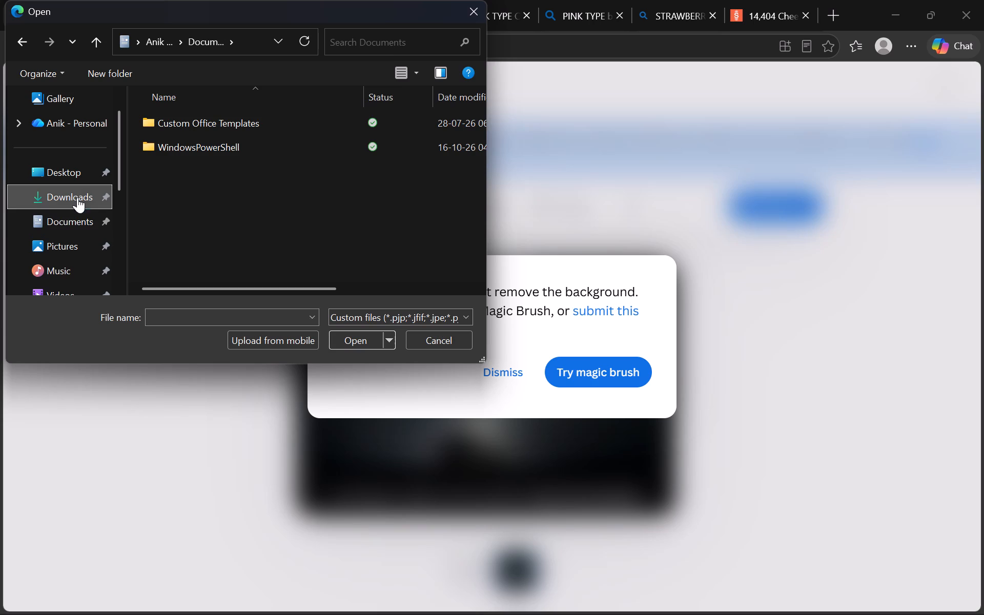
pyautogui.click(81, 171)
pyautogui.click(81, 122)
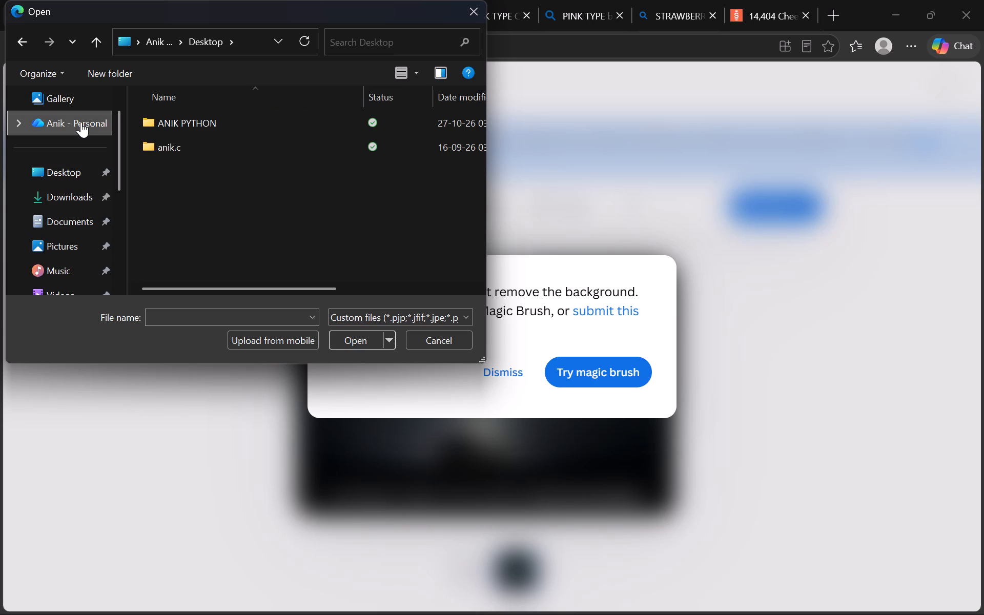
pyautogui.scroll(1, 81, 122)
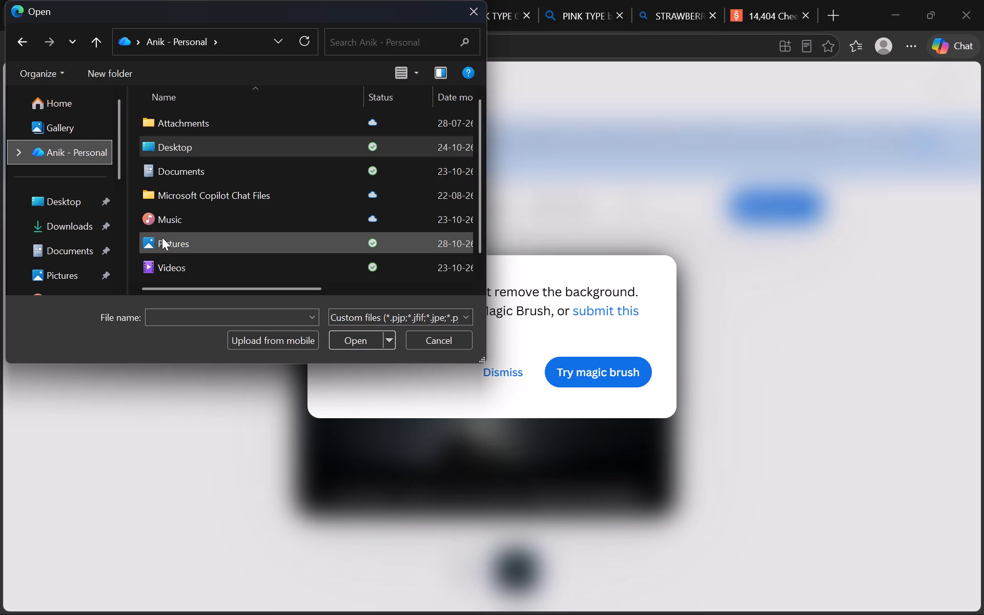
pyautogui.click(162, 237)
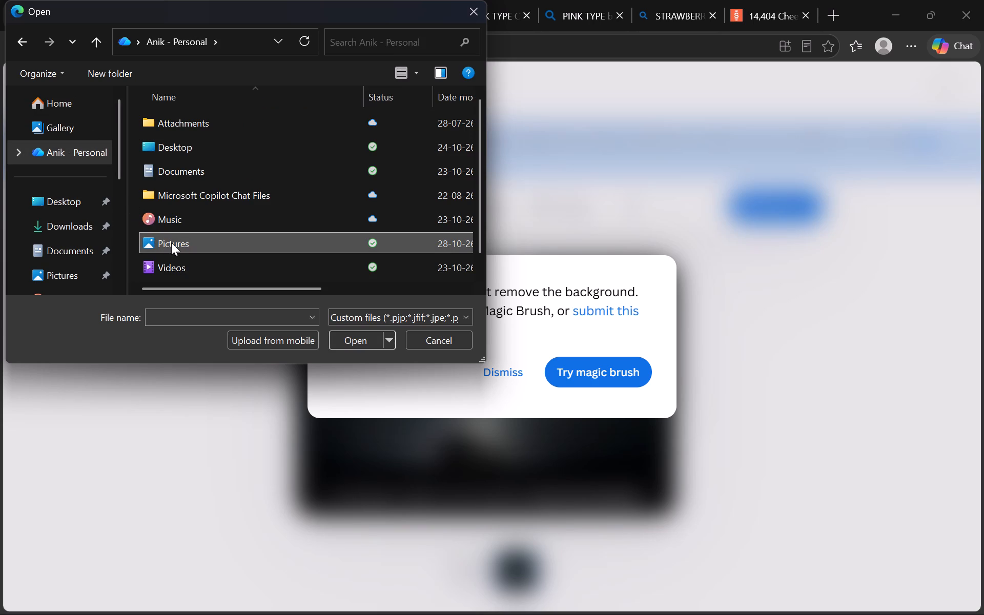
pyautogui.doubleClick(171, 242)
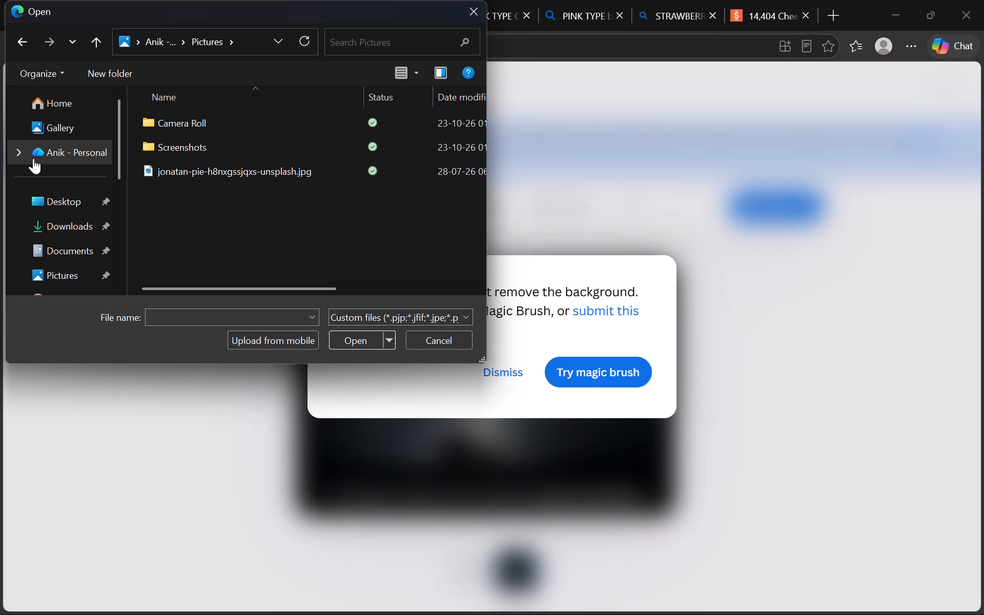
# Look for the saved cheesecake photo in the Gallery, the Home quick-access folders and the Pictures folder.
pyautogui.click(42, 126)
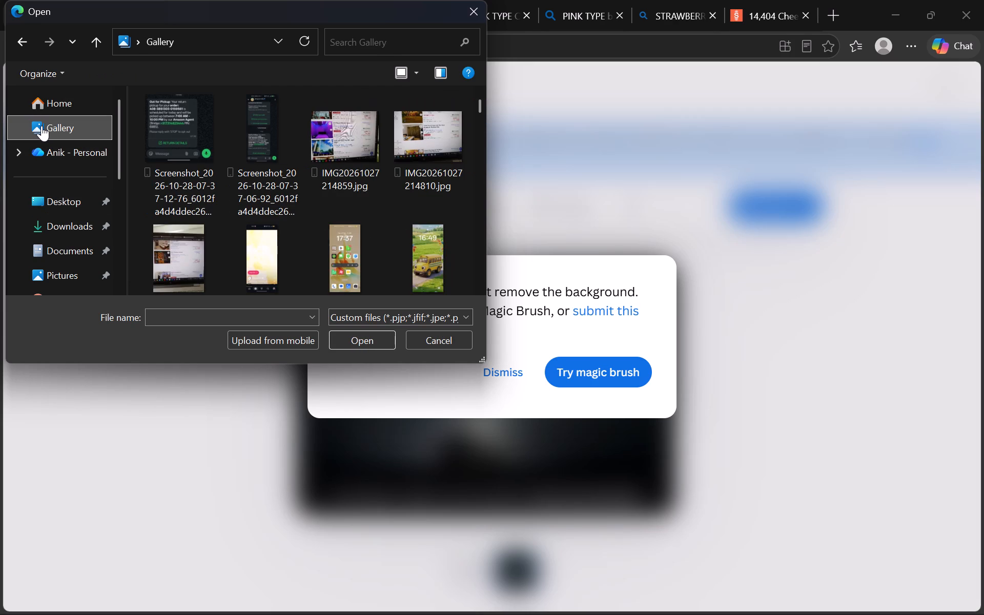
pyautogui.click(58, 97)
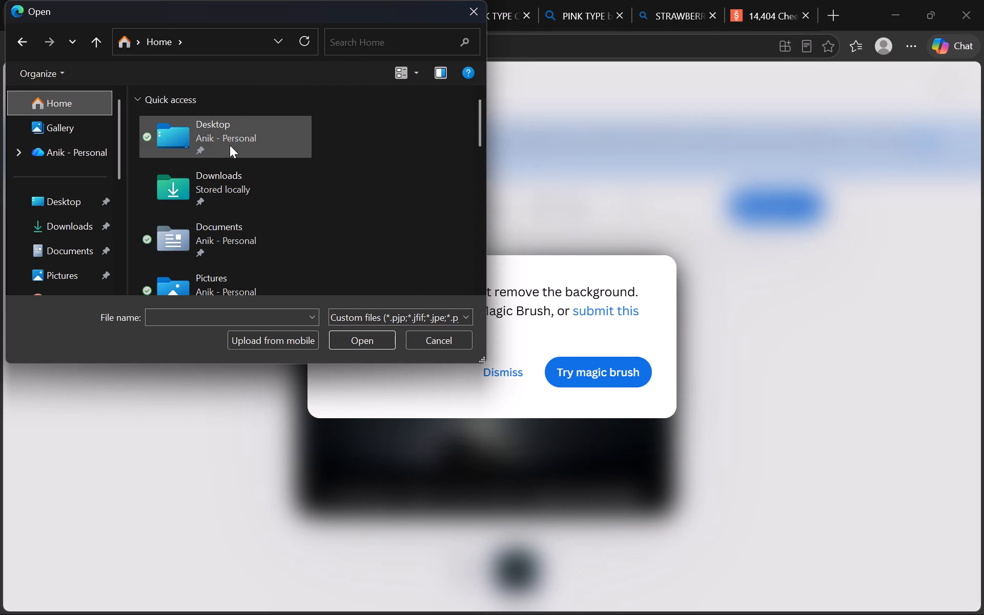
pyautogui.click(233, 280)
pyautogui.click(233, 280)
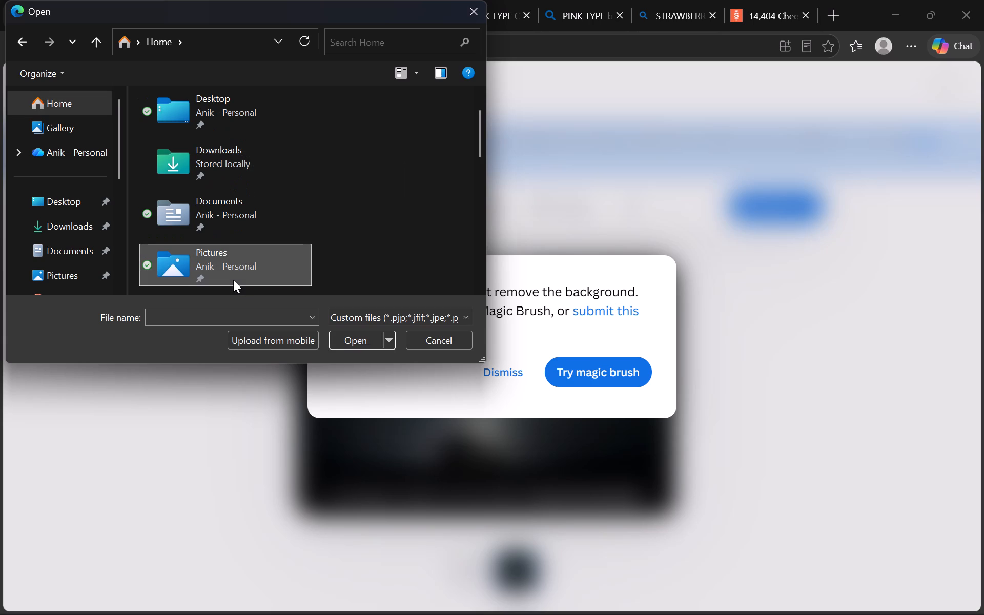
pyautogui.doubleClick(228, 269)
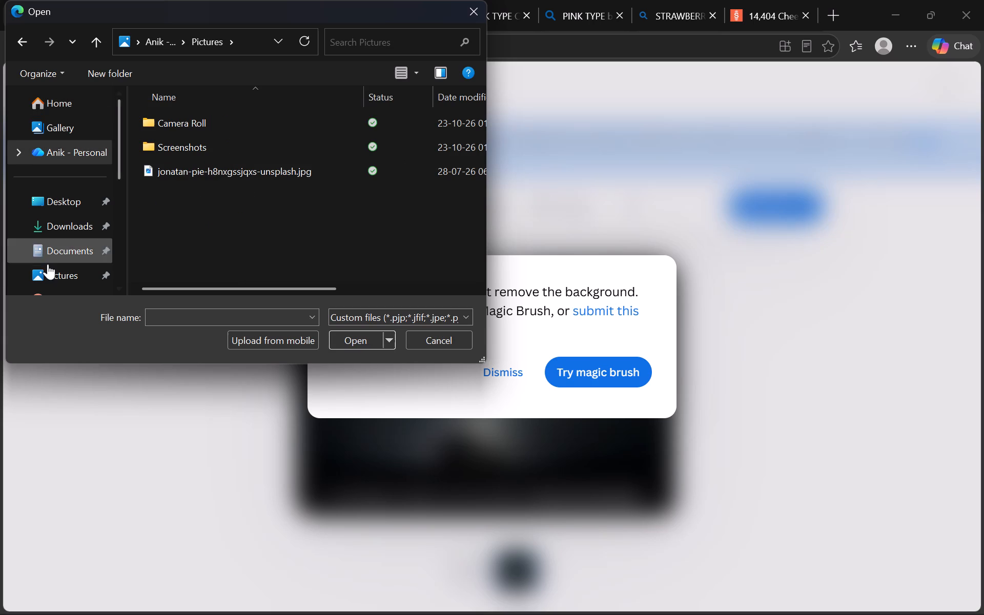
pyautogui.scroll(-1, 46, 264)
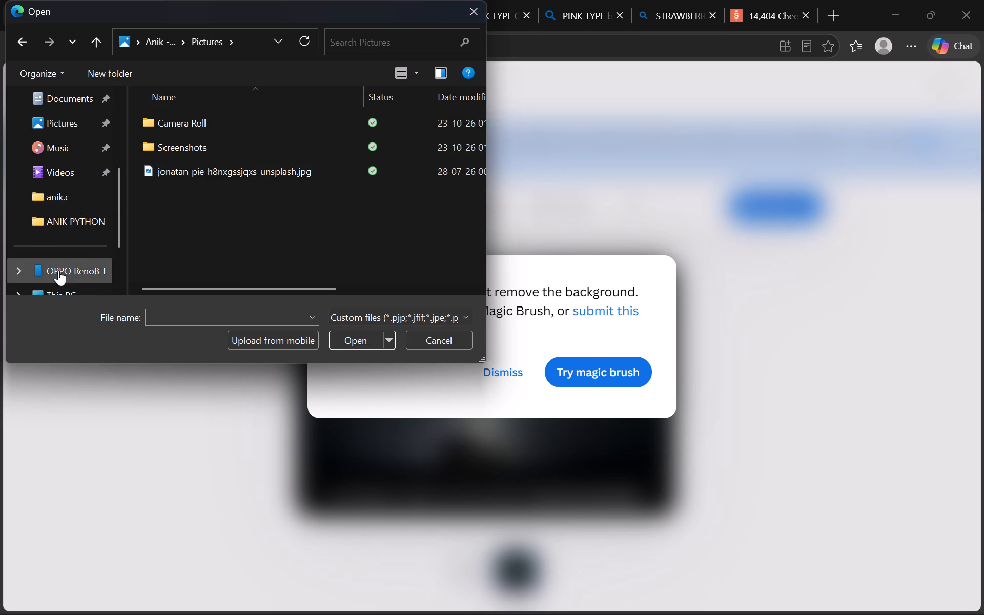
pyautogui.click(64, 130)
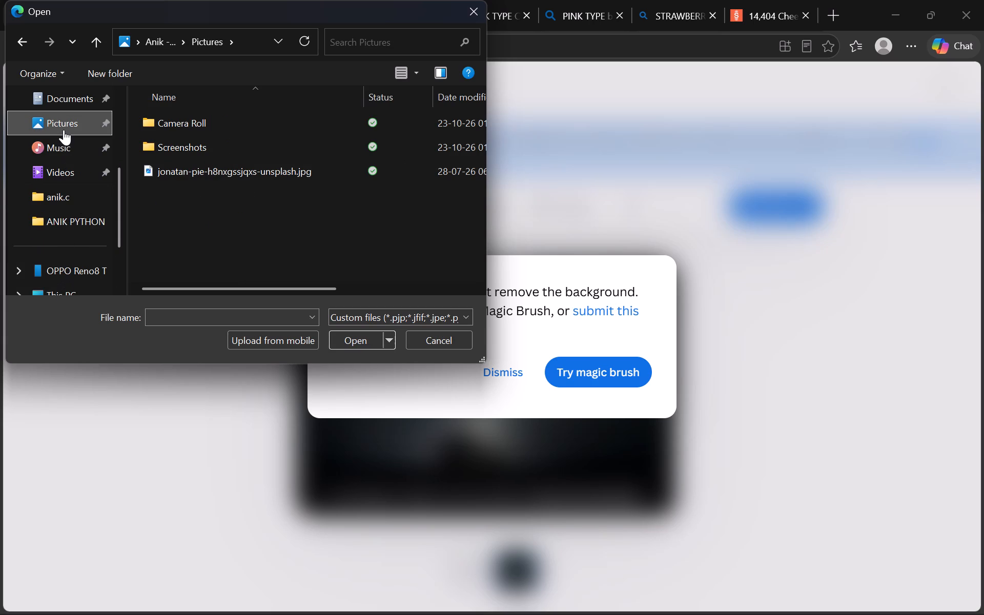
pyautogui.doubleClick(64, 130)
pyautogui.doubleClick(64, 130)
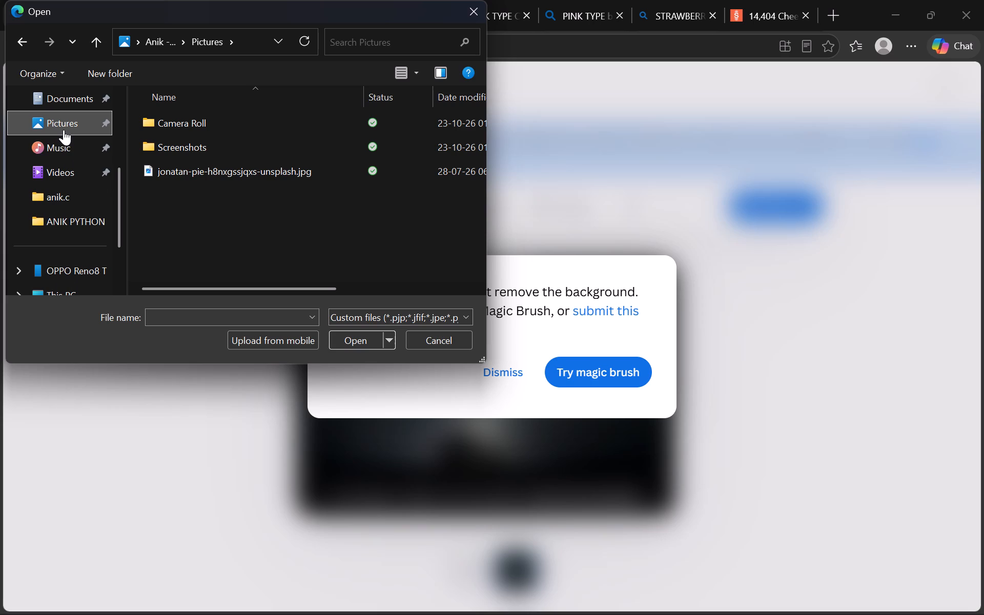
pyautogui.doubleClick(62, 120)
# Look for the saved cheesecake photo in the Music, Pictures and Python folders, the OPPO Reno8 T phone and This PC.
pyautogui.click(61, 150)
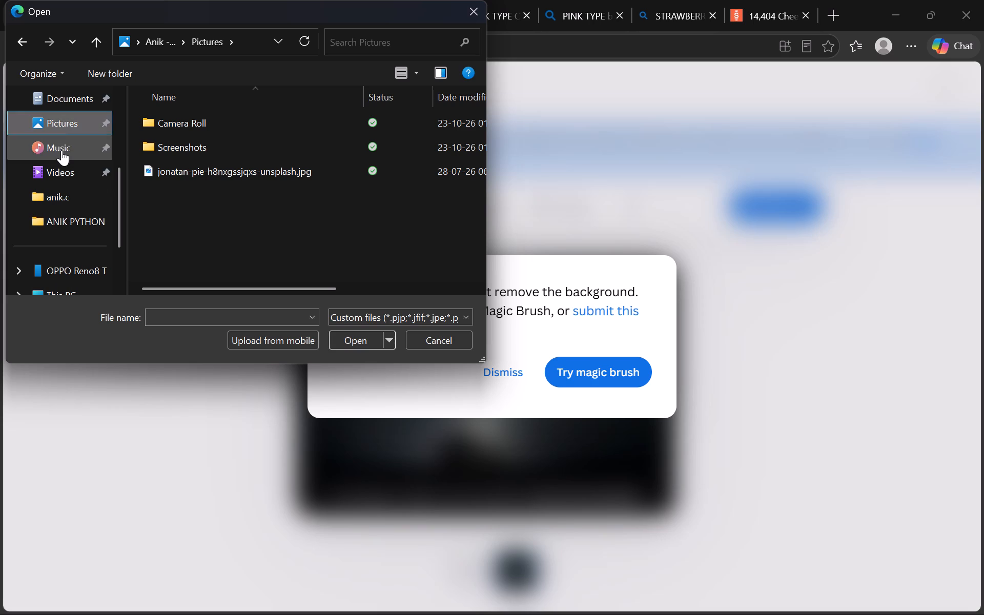
pyautogui.doubleClick(61, 150)
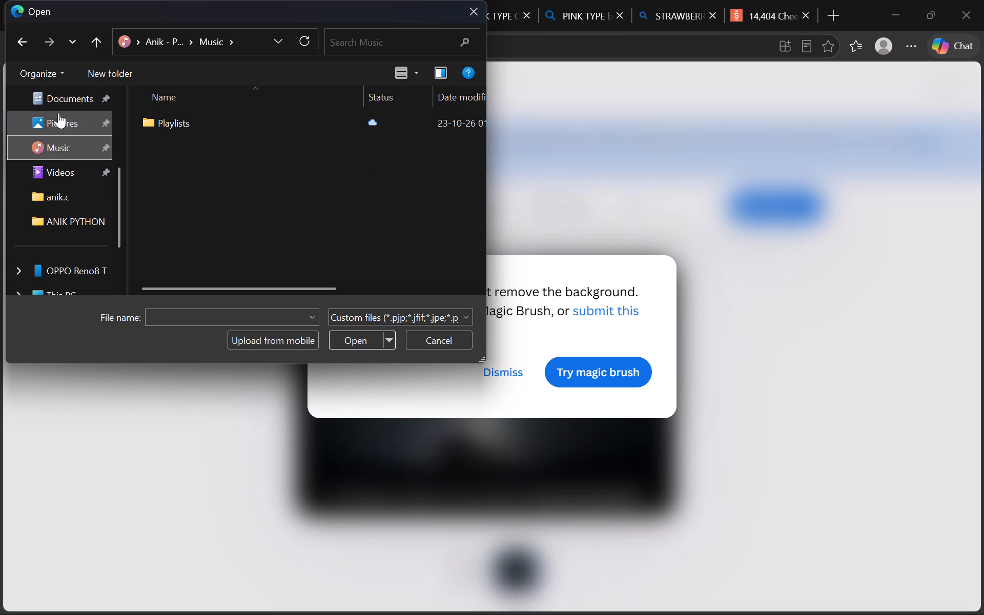
pyautogui.doubleClick(58, 113)
pyautogui.click(60, 209)
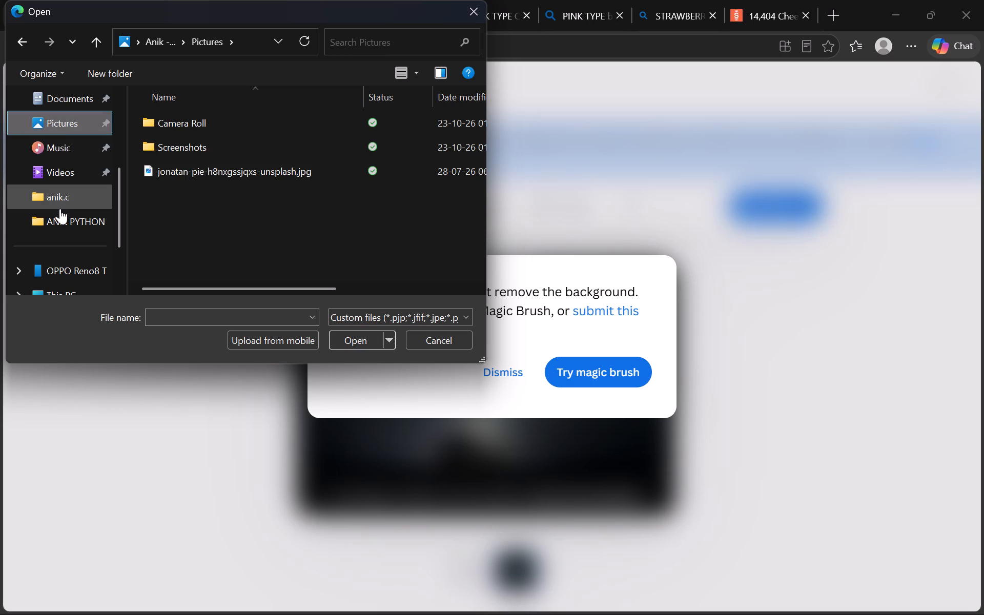
pyautogui.click(61, 231)
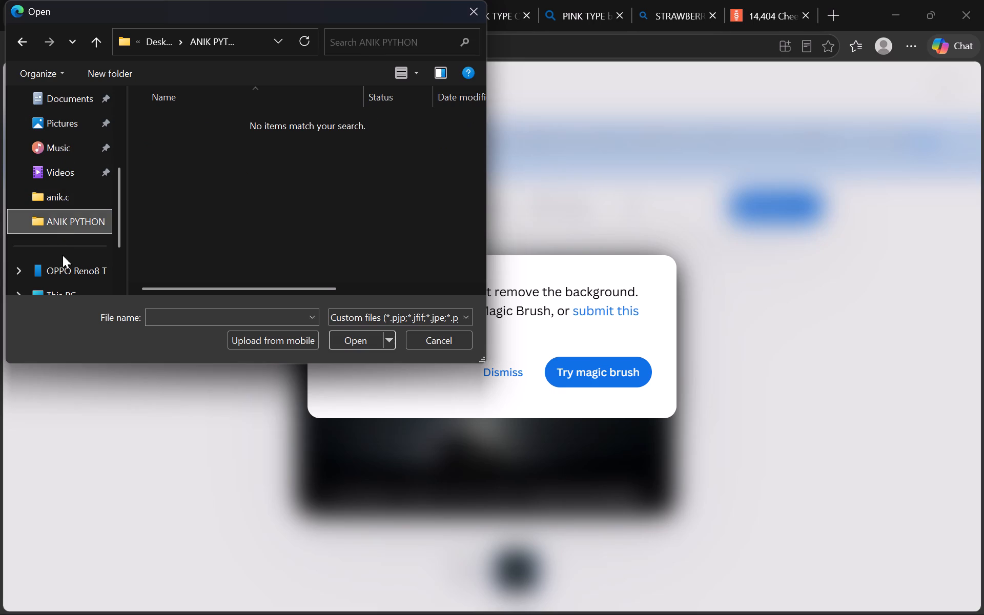
pyautogui.click(63, 275)
pyautogui.scroll(-1, 63, 275)
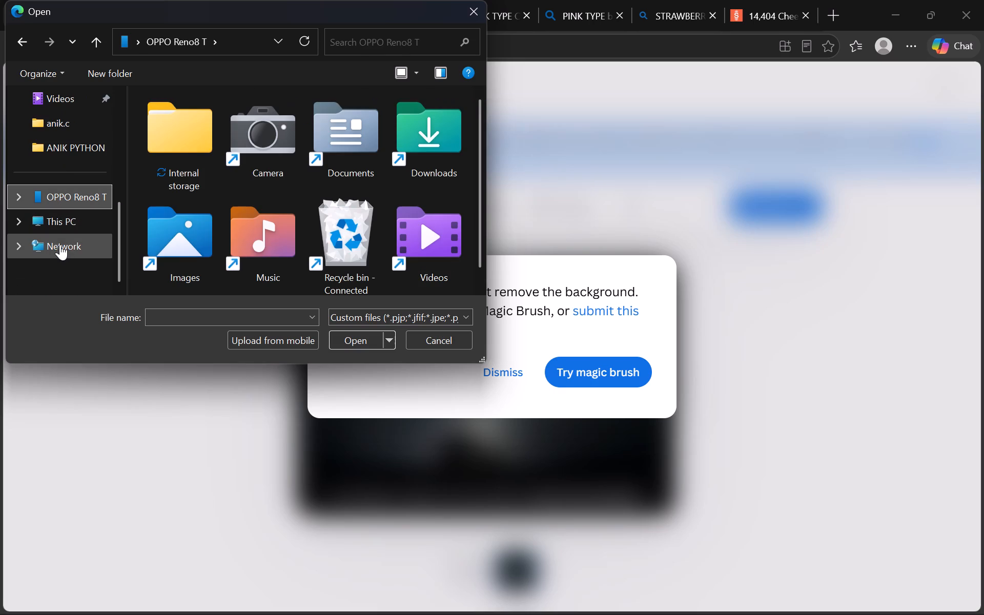
pyautogui.click(60, 216)
pyautogui.scroll(1, 60, 216)
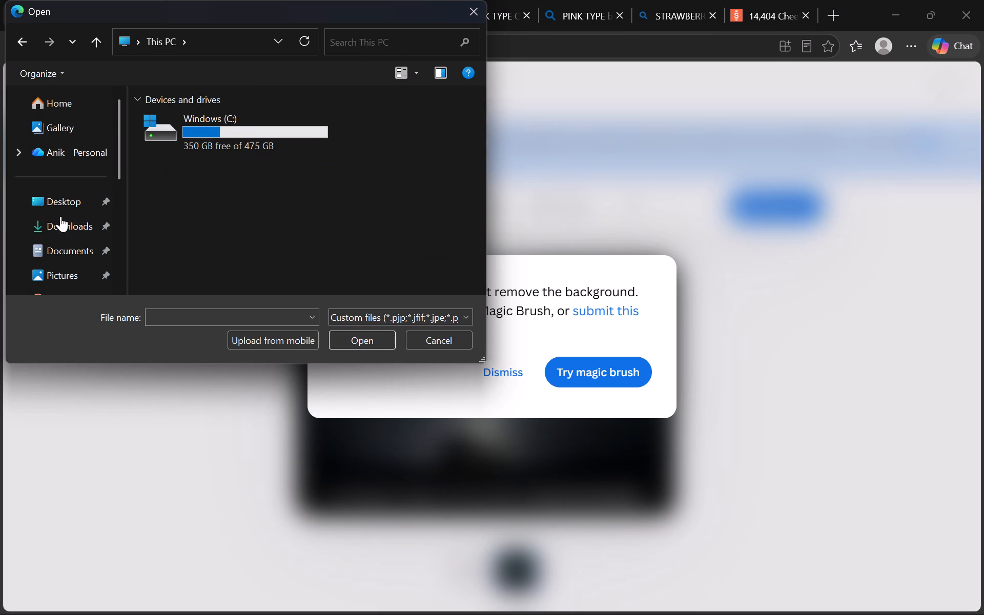
pyautogui.scroll(1, 60, 216)
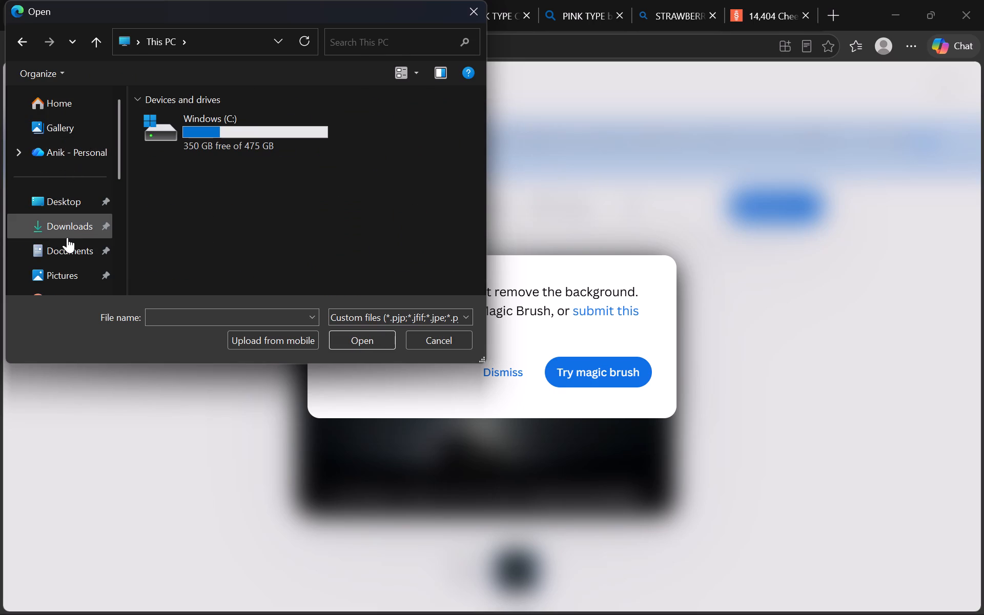
pyautogui.scroll(1, 67, 237)
pyautogui.click(70, 265)
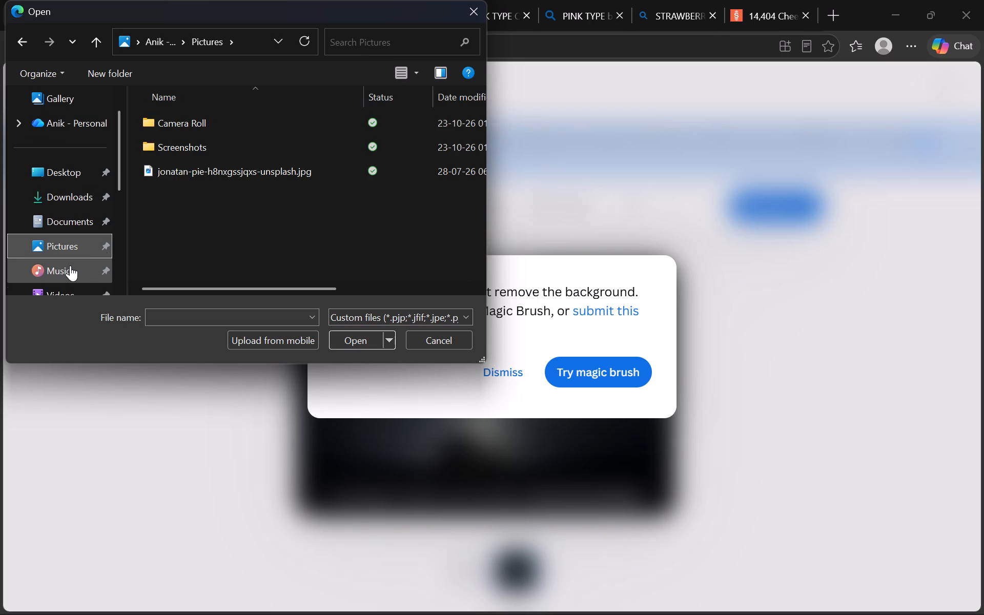
# Check the Camera Roll and Screenshots subfolders of Pictures for the cheesecake photo and return to Pictures.
pyautogui.doubleClick(233, 129)
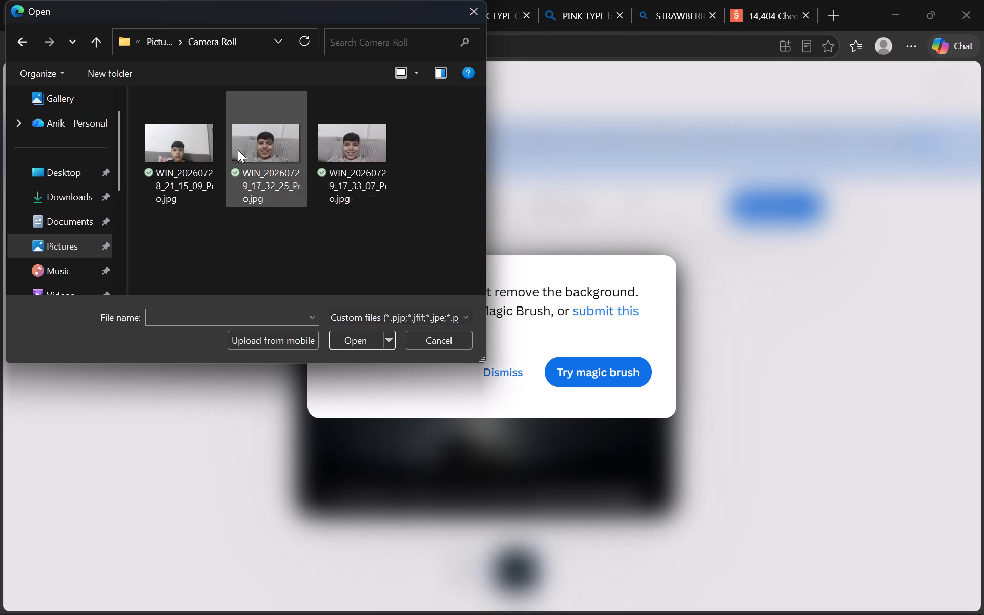
pyautogui.click(28, 42)
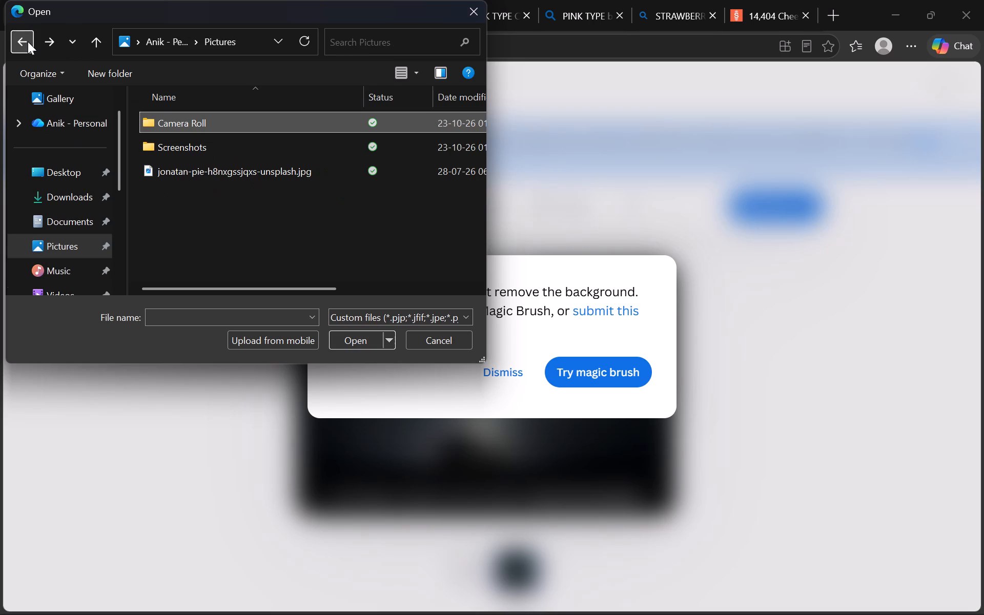
pyautogui.doubleClick(247, 147)
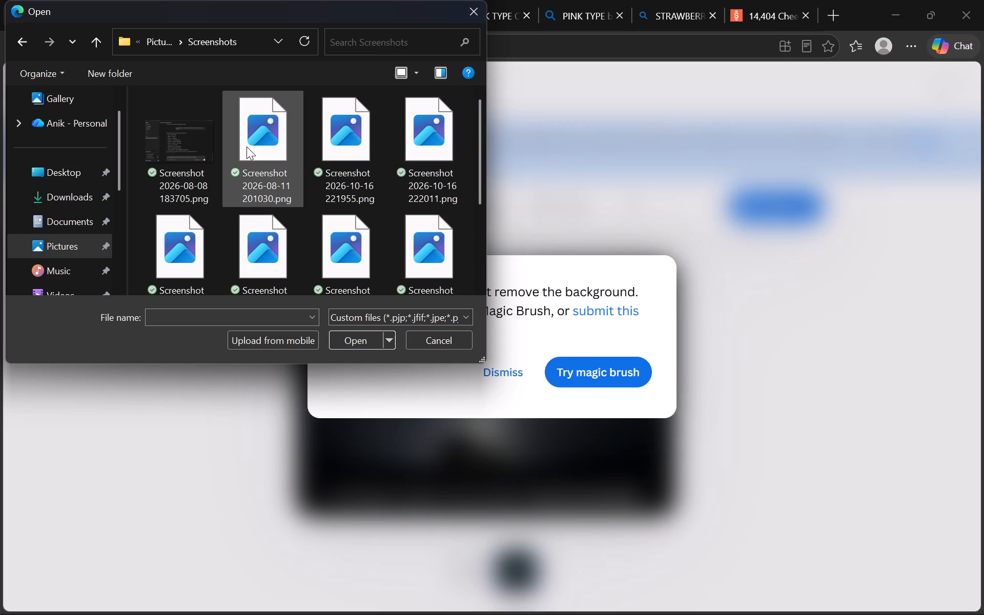
pyautogui.scroll(-1, 248, 178)
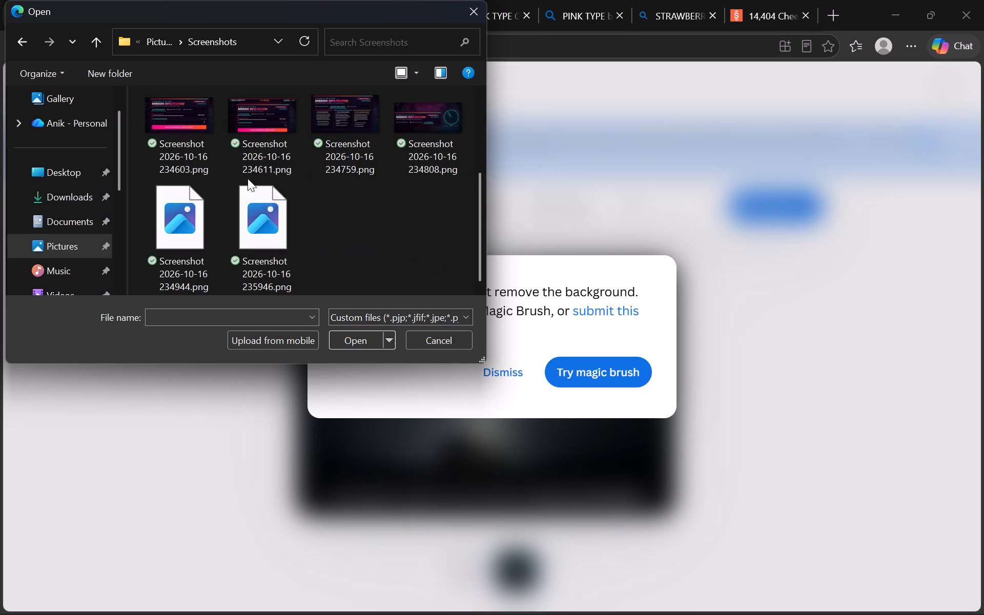
pyautogui.scroll(2, 248, 178)
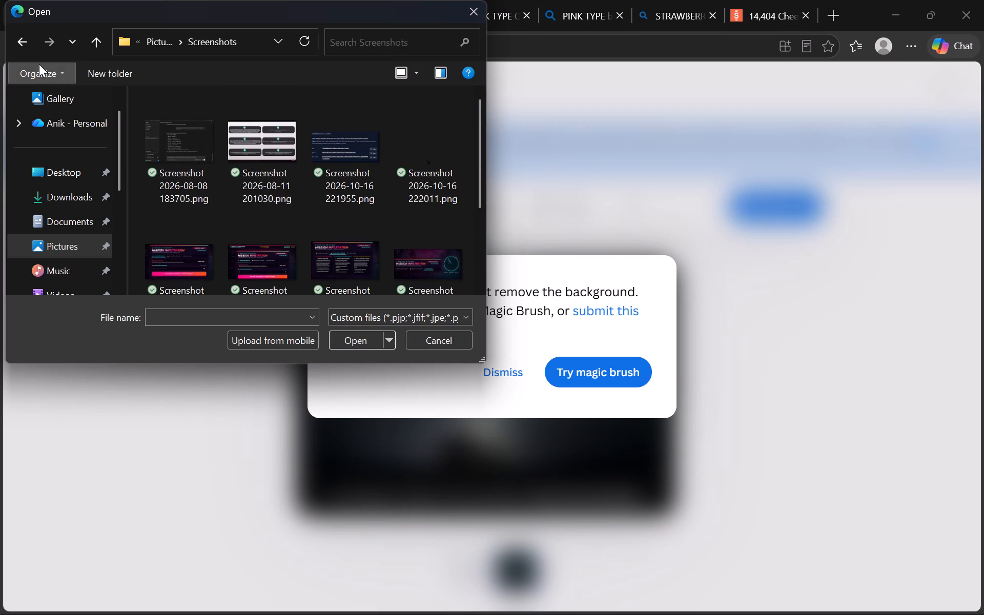
pyautogui.click(32, 44)
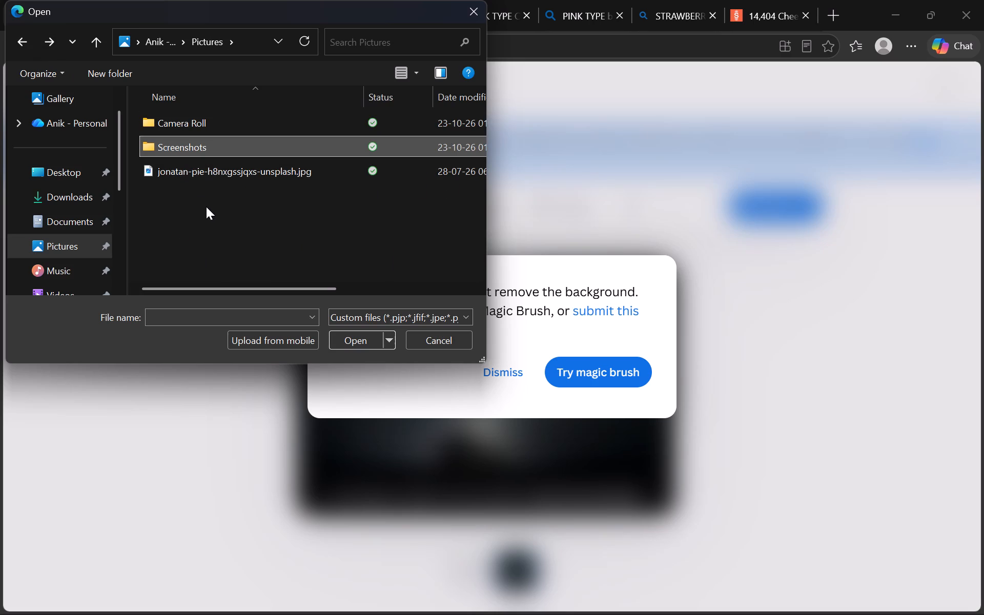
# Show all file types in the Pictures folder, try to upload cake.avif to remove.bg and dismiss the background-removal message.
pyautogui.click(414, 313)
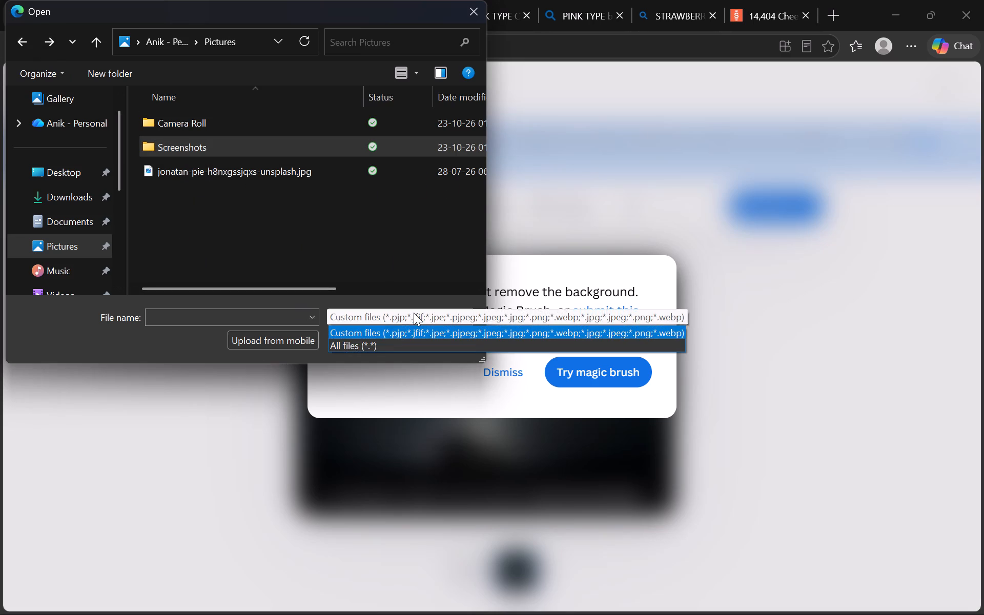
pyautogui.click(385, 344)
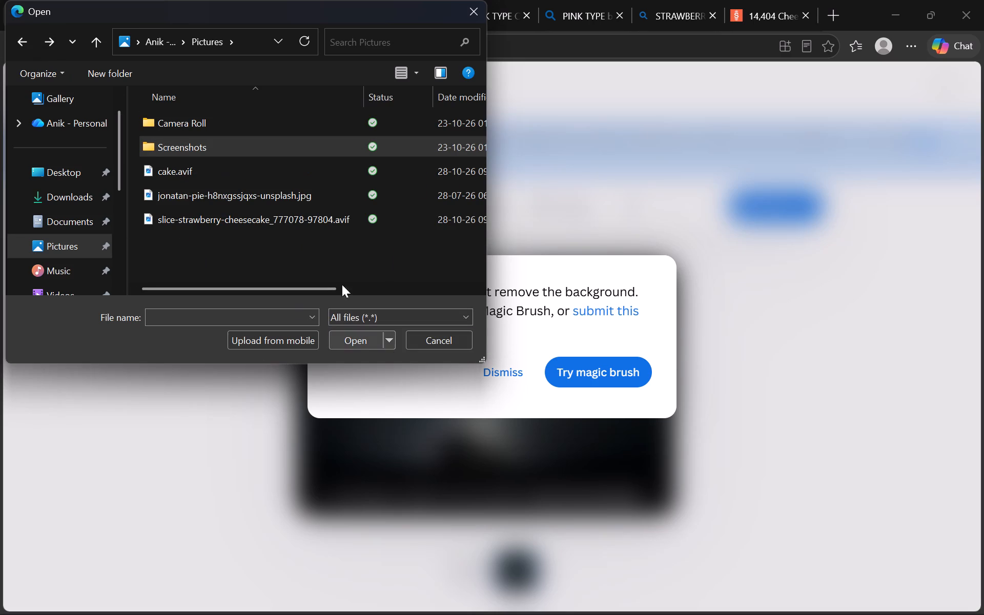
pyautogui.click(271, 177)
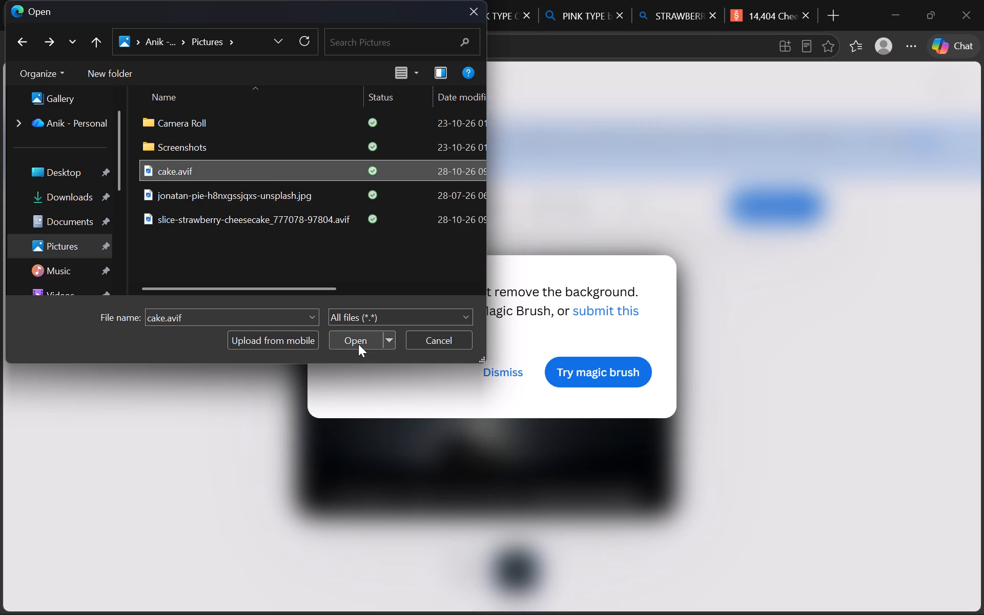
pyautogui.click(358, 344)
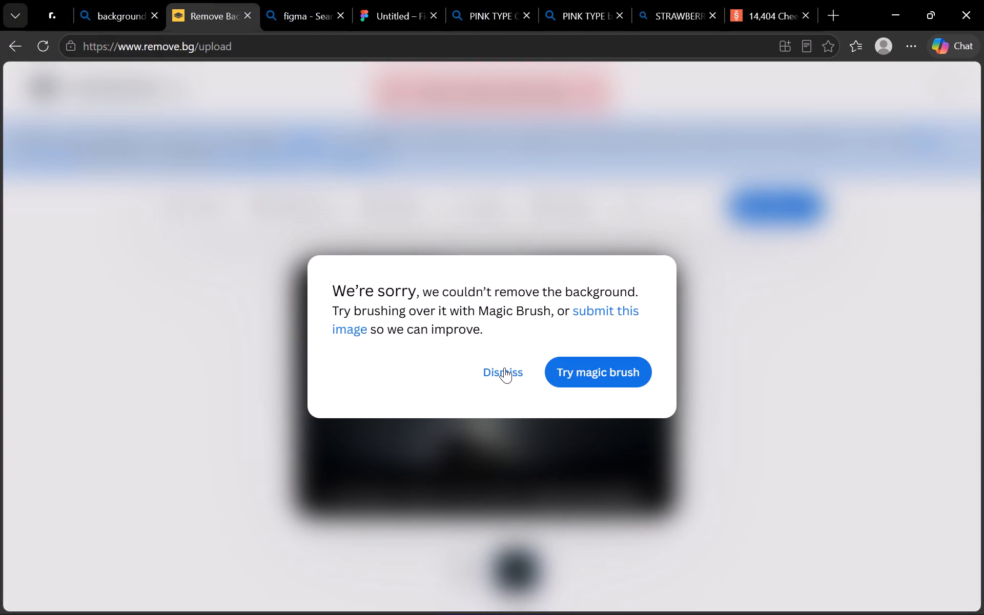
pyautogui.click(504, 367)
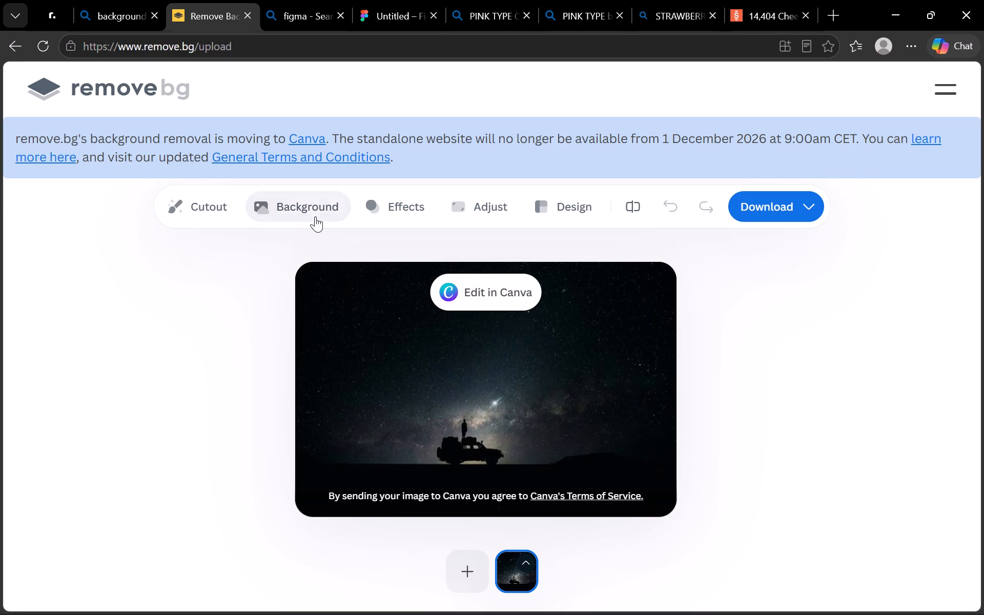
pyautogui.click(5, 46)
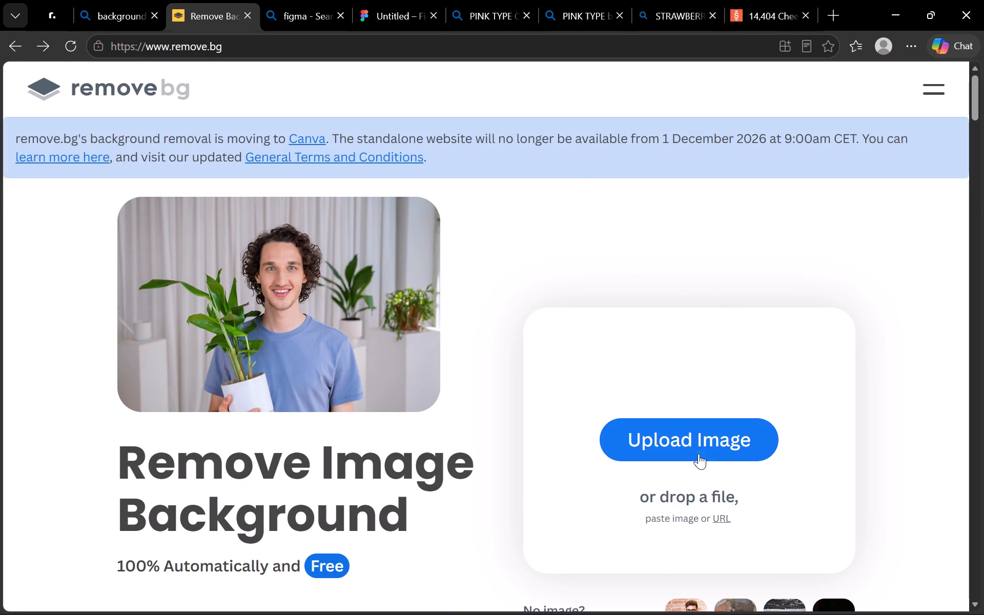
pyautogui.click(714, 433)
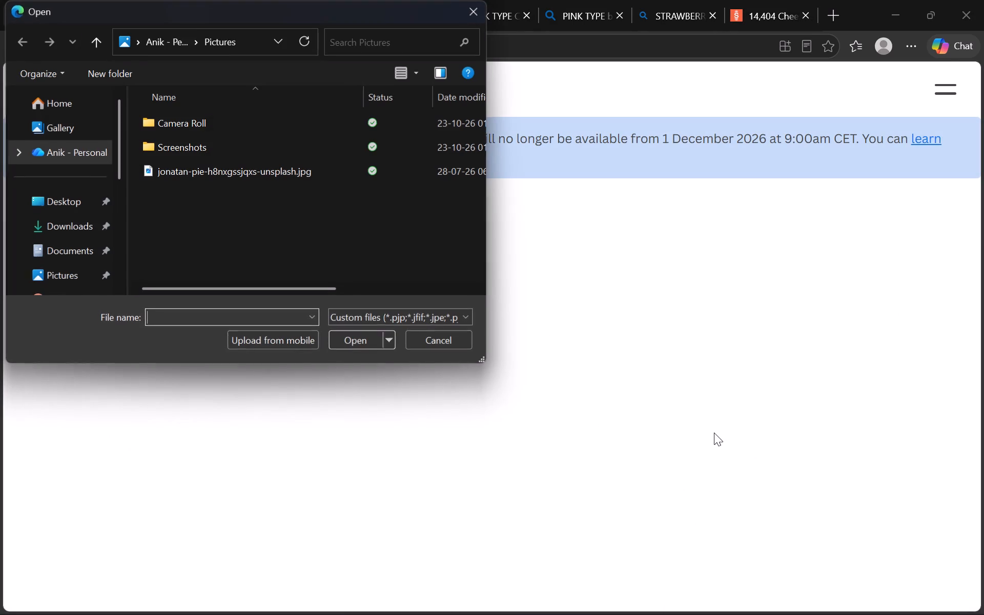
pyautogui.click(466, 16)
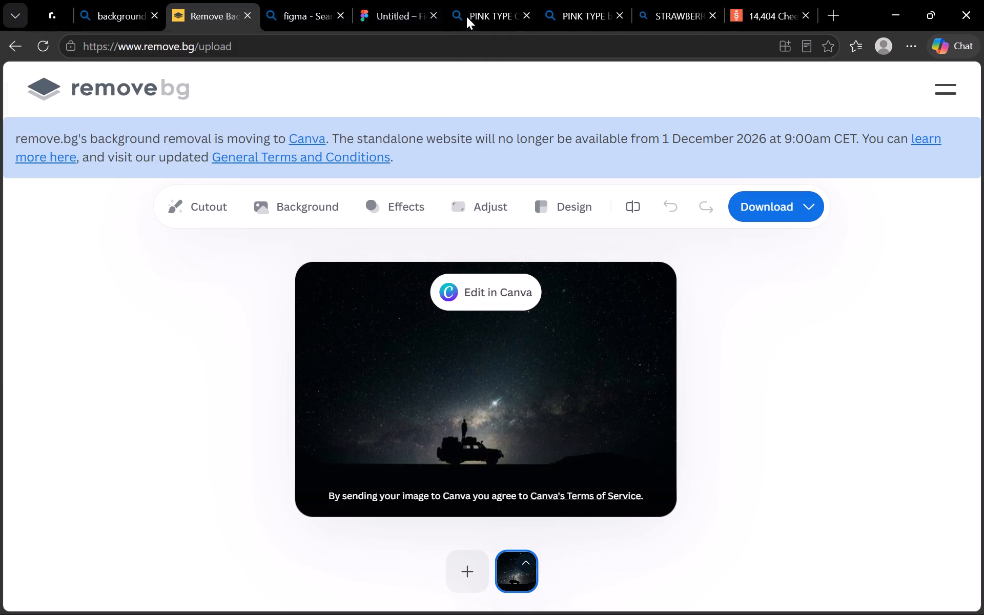
# Switch to the Bing strawberry cheesecake results and copy the freepik cheesecake slice image.
pyautogui.click(679, 13)
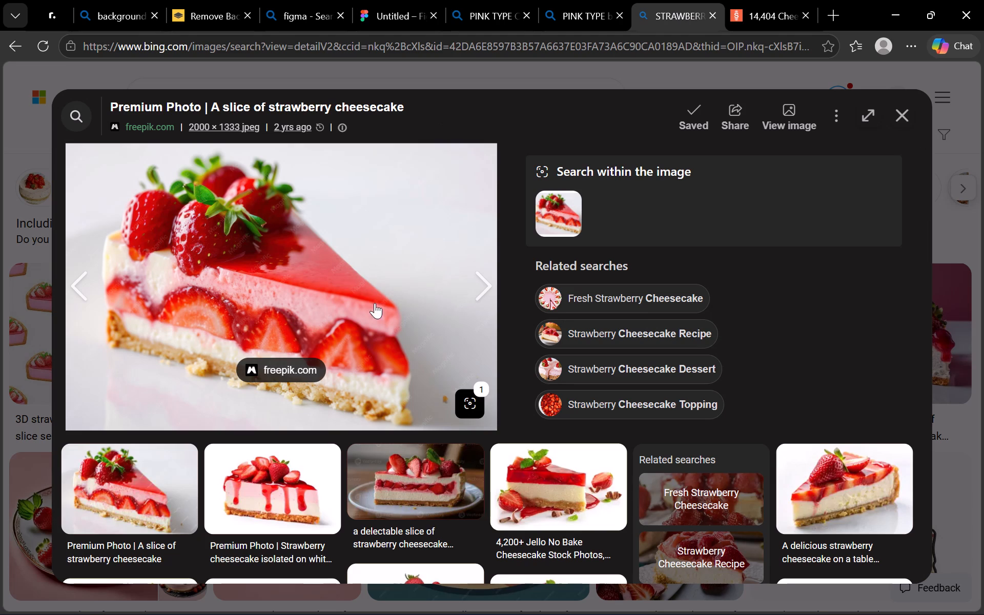
pyautogui.rightClick(338, 300)
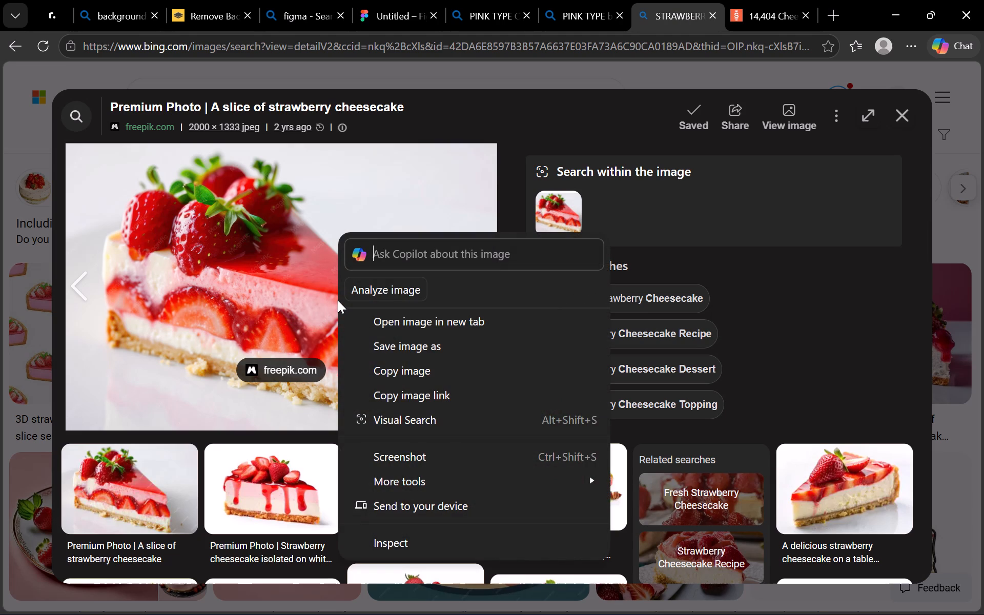
pyautogui.hscroll(1, 237, 241)
pyautogui.click(525, 186)
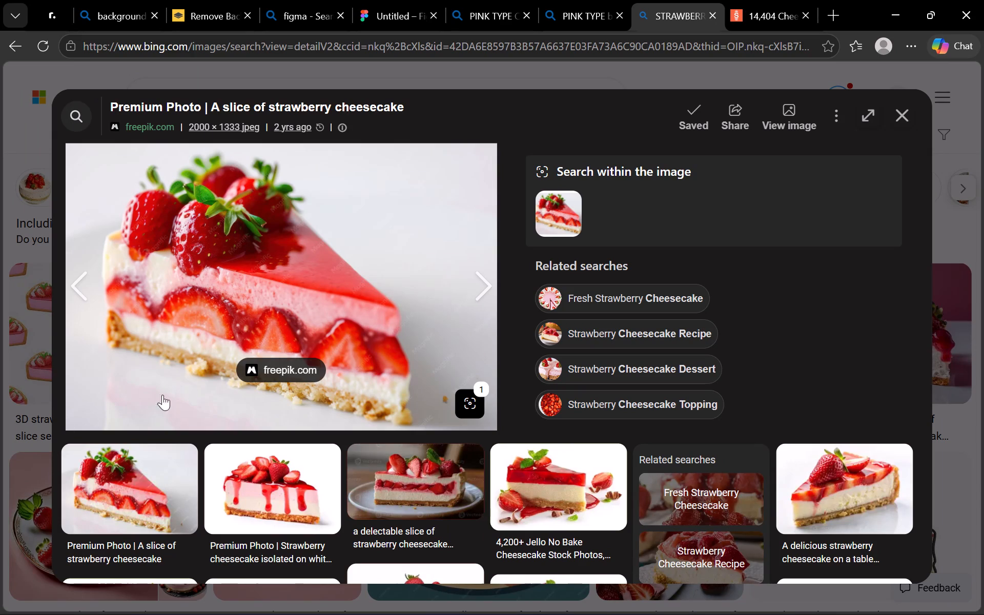
pyautogui.rightClick(225, 315)
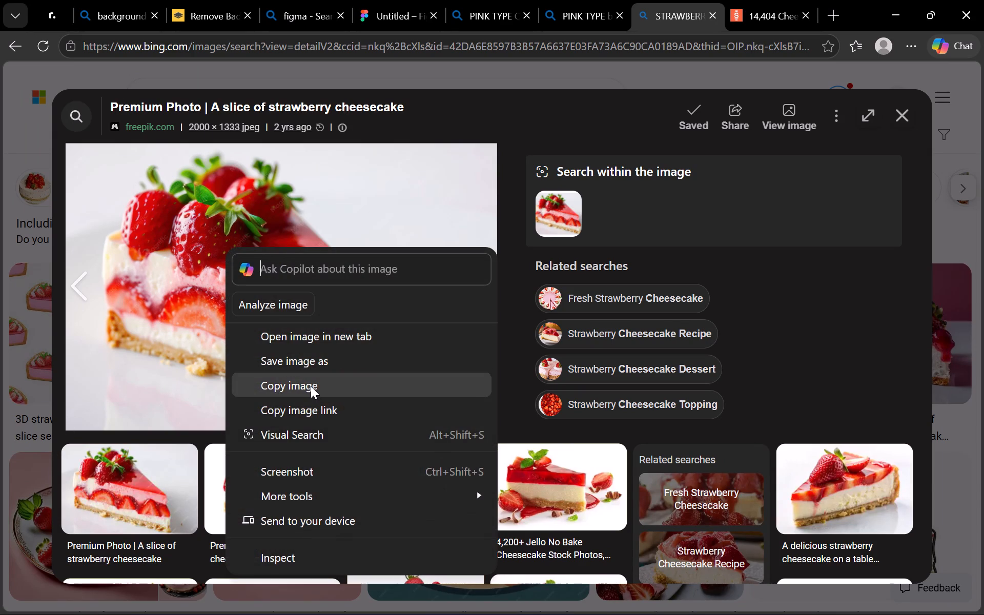
pyautogui.click(312, 383)
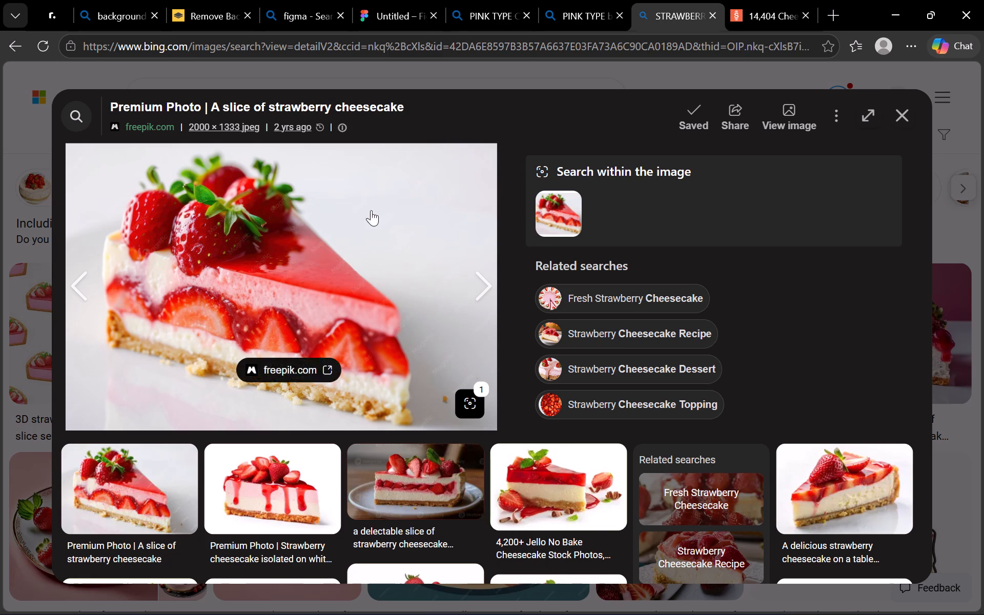
# Leave remove.bg, return to the Bing background remover results and open Photoroom's Instant Background Remover.
pyautogui.click(209, 9)
pyautogui.moveTo(13, 31); pyautogui.dragTo(14, 47)
pyautogui.click(14, 47)
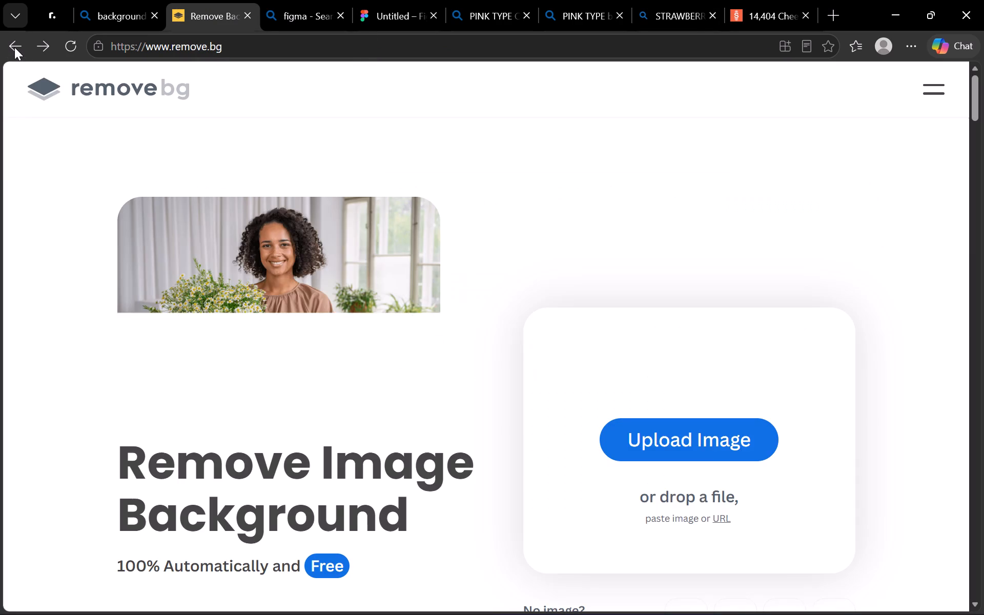
pyautogui.click(14, 56)
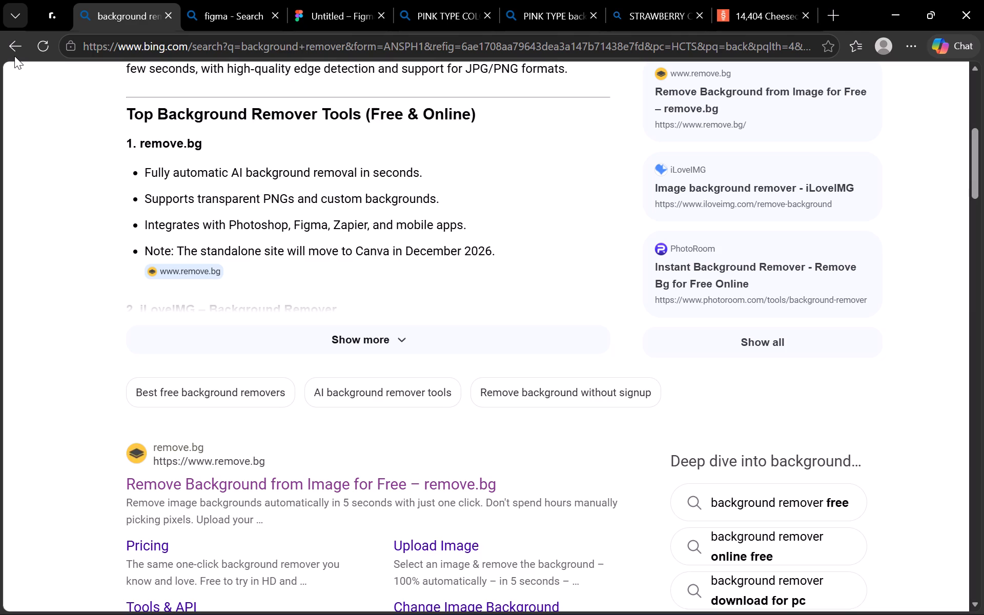
pyautogui.scroll(3, 195, 204)
pyautogui.scroll(-3, 195, 204)
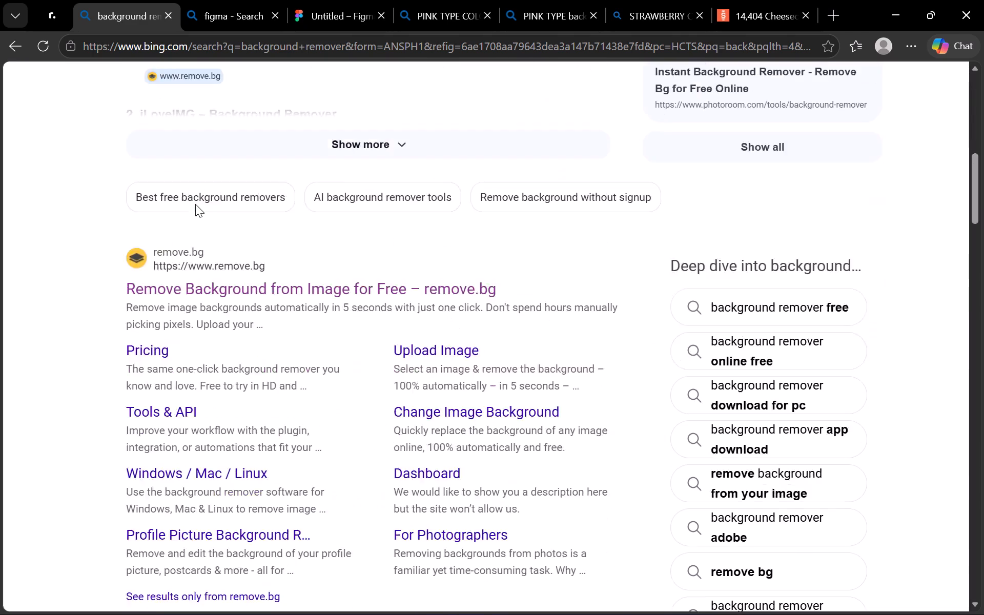
pyautogui.scroll(-6, 195, 204)
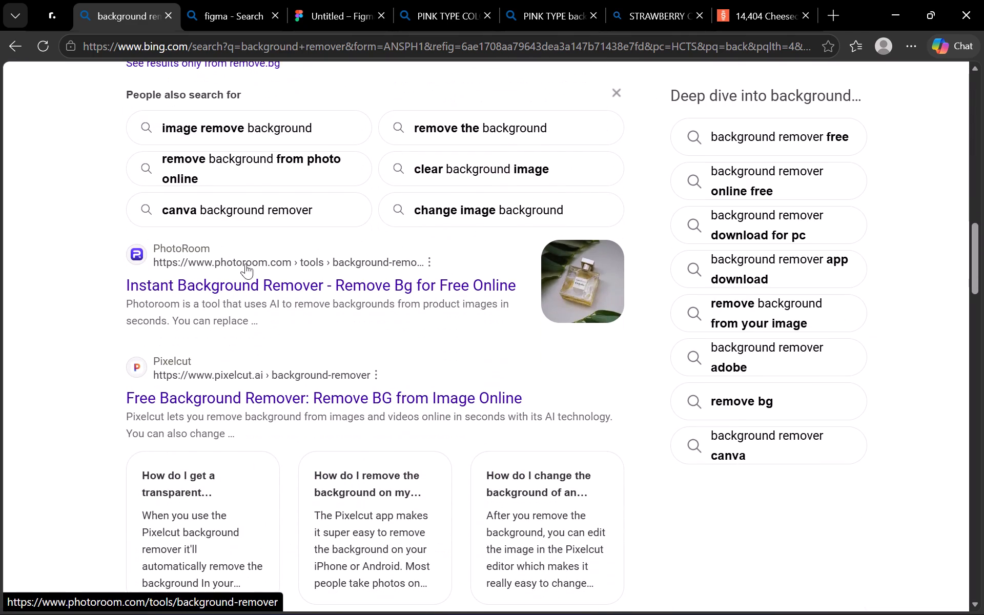
pyautogui.click(267, 304)
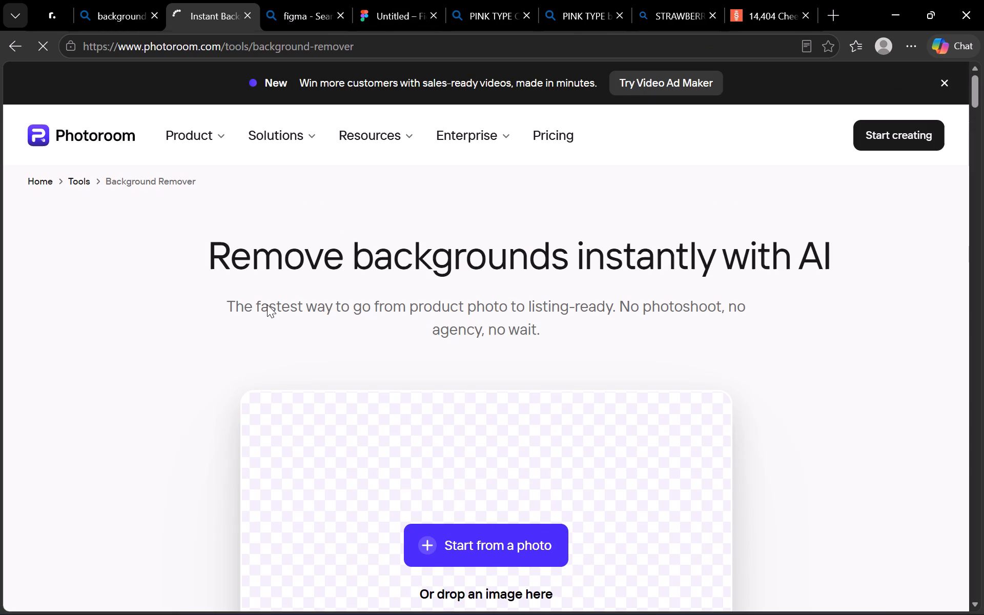
# Upload cake.avif from the Pictures folder to Photoroom's background remover.
pyautogui.scroll(-2, 538, 614)
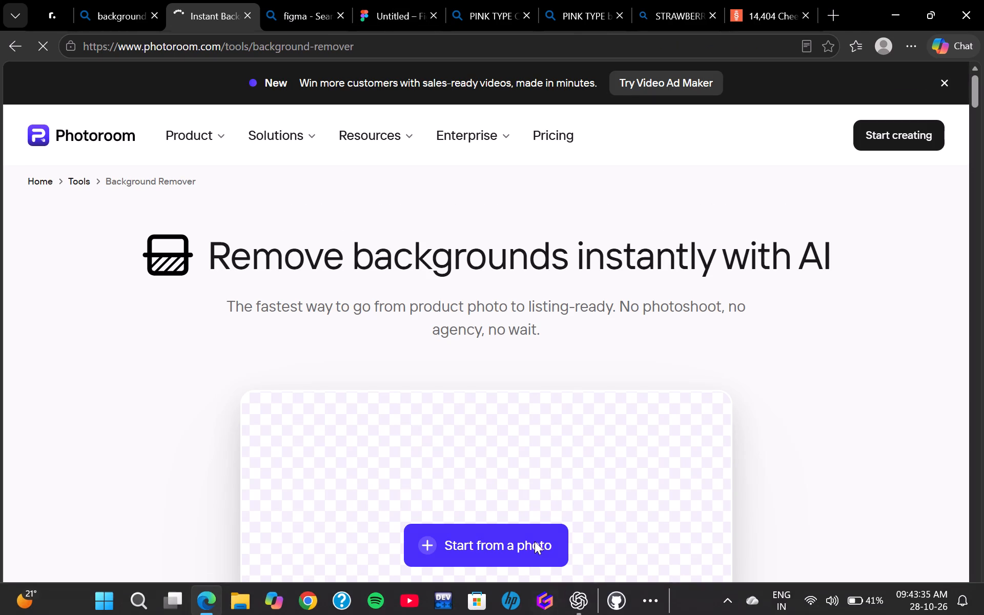
pyautogui.click(528, 546)
pyautogui.scroll(-2, 528, 546)
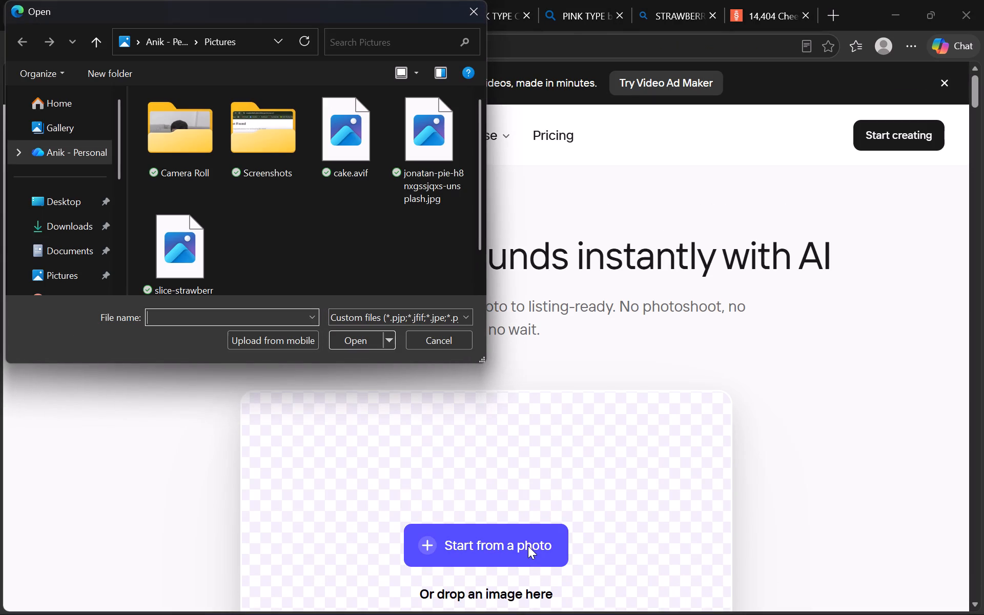
pyautogui.click(349, 151)
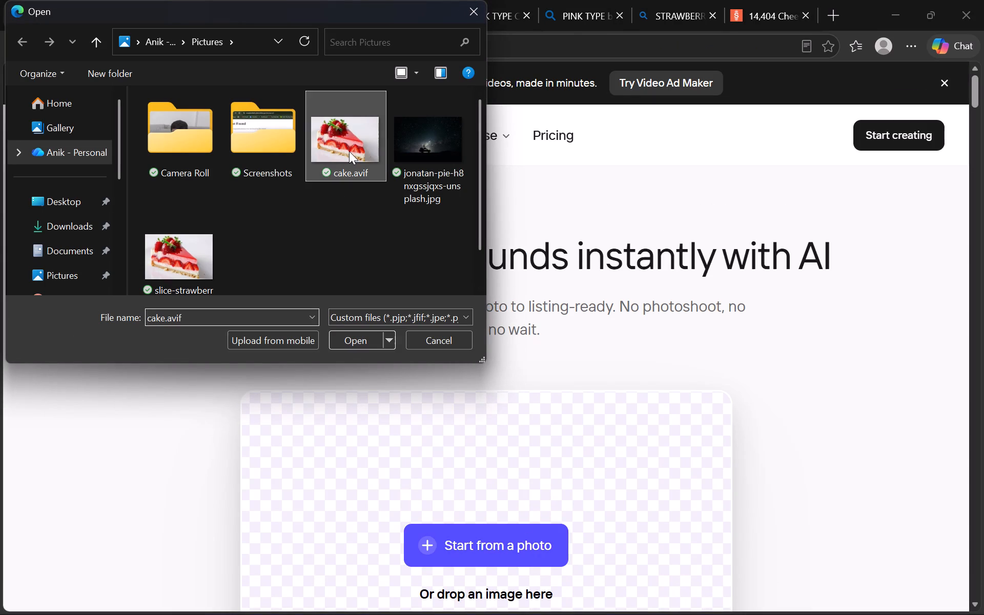
pyautogui.click(362, 339)
pyautogui.scroll(-3, 362, 339)
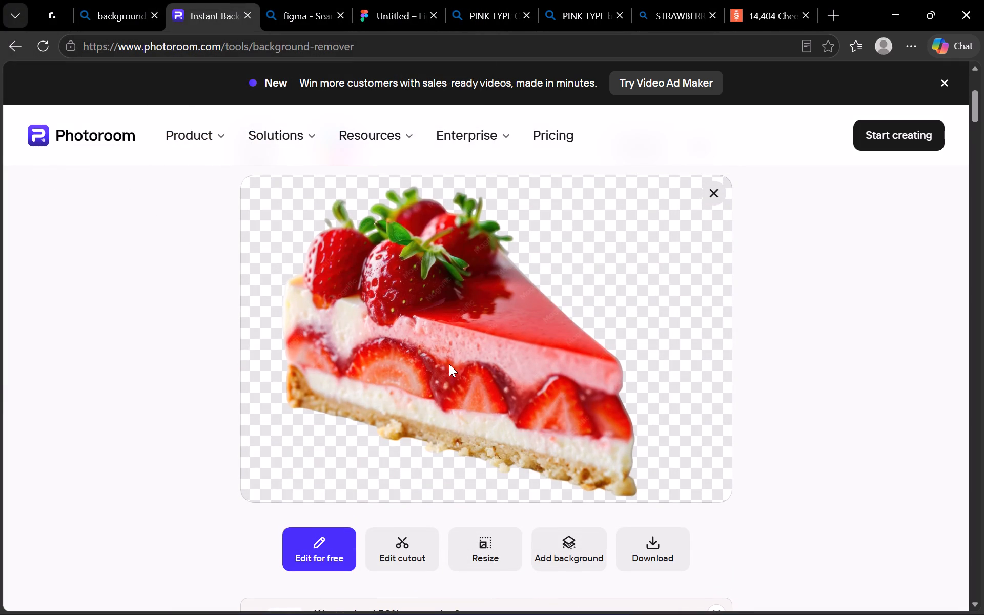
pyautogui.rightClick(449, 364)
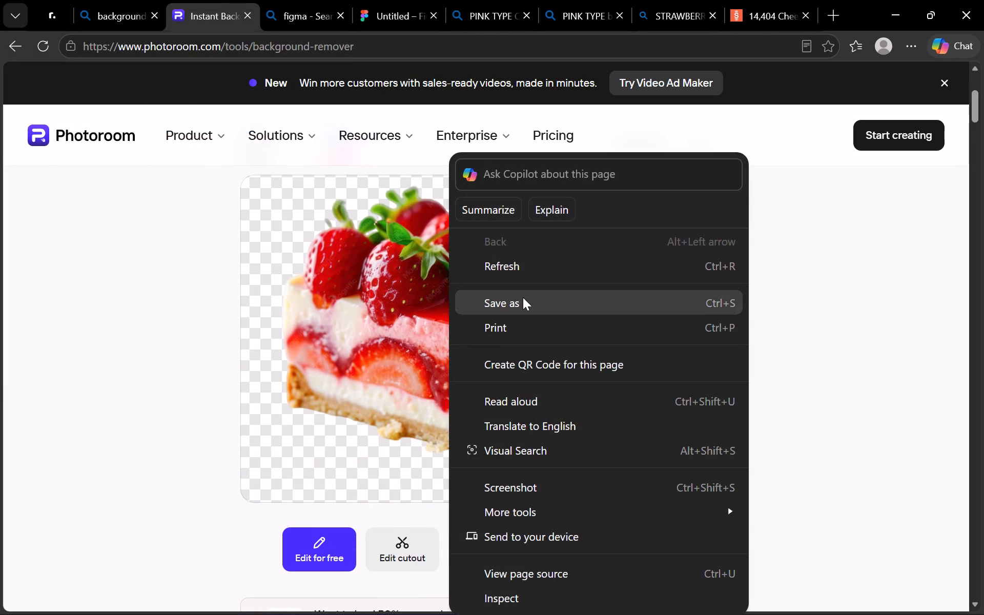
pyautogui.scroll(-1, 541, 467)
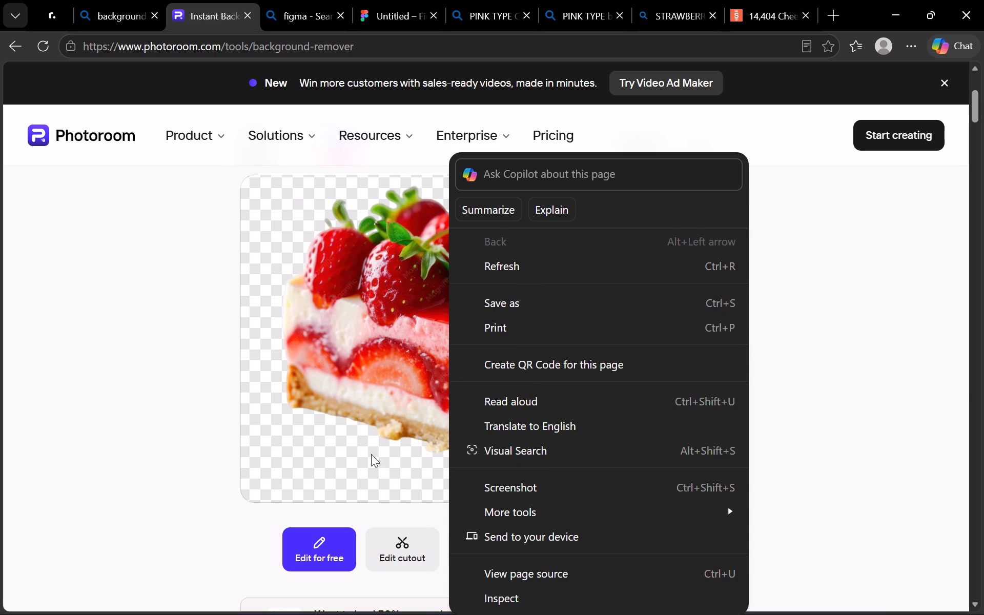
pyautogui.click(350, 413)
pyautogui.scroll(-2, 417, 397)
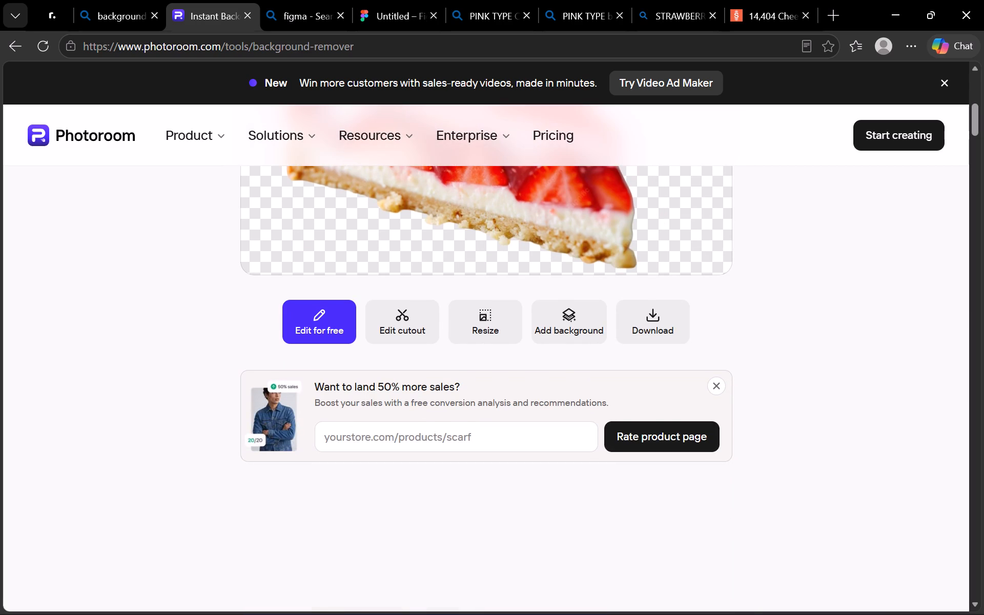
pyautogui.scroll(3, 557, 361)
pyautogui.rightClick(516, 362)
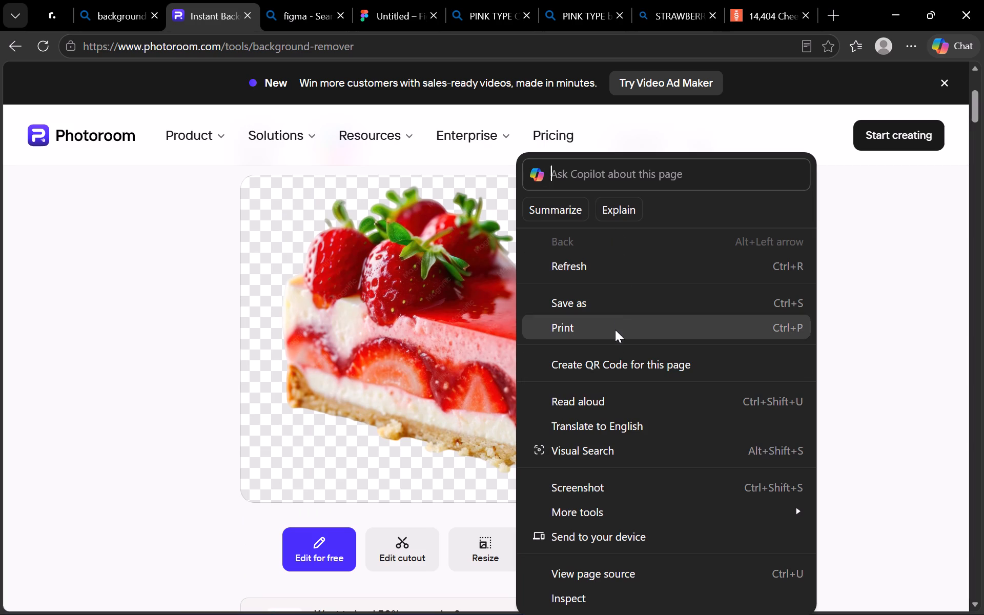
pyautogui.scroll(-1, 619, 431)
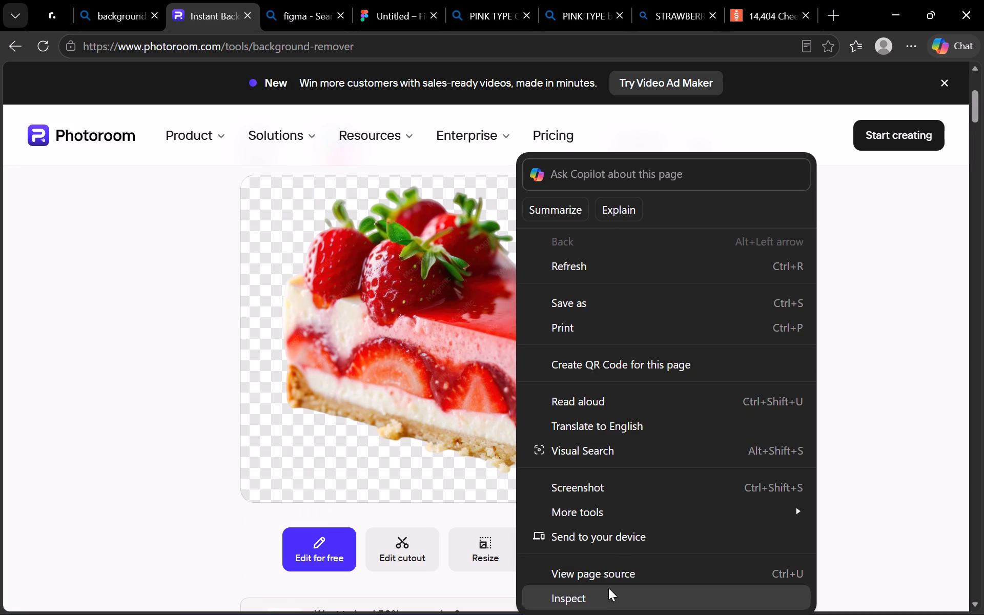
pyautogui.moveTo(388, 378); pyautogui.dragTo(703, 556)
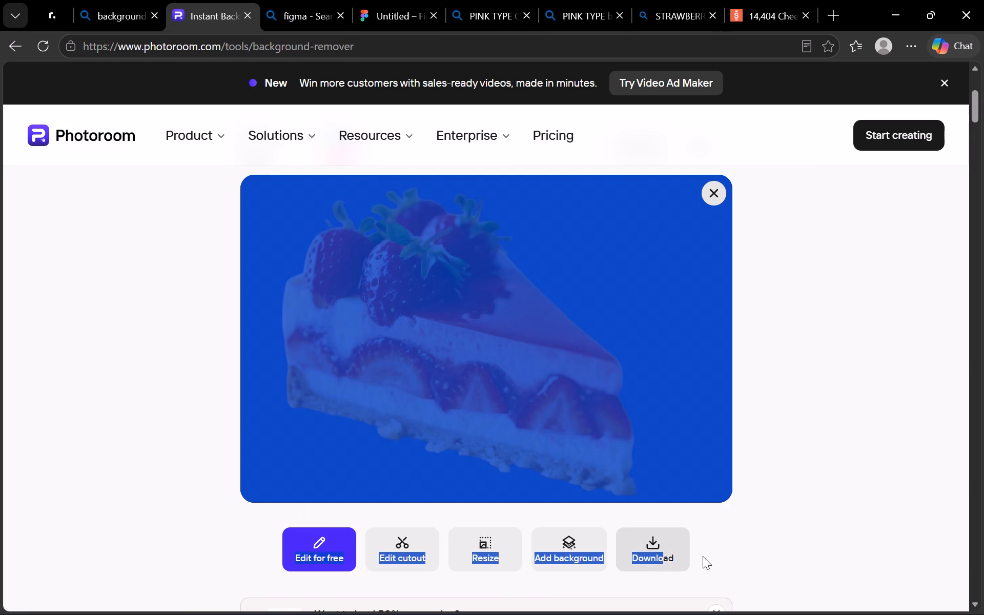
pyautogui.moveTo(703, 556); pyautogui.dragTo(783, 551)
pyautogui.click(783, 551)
# Download the background-removed cheesecake image, dismiss the promotional pop-up and download the image again.
pyautogui.click(665, 546)
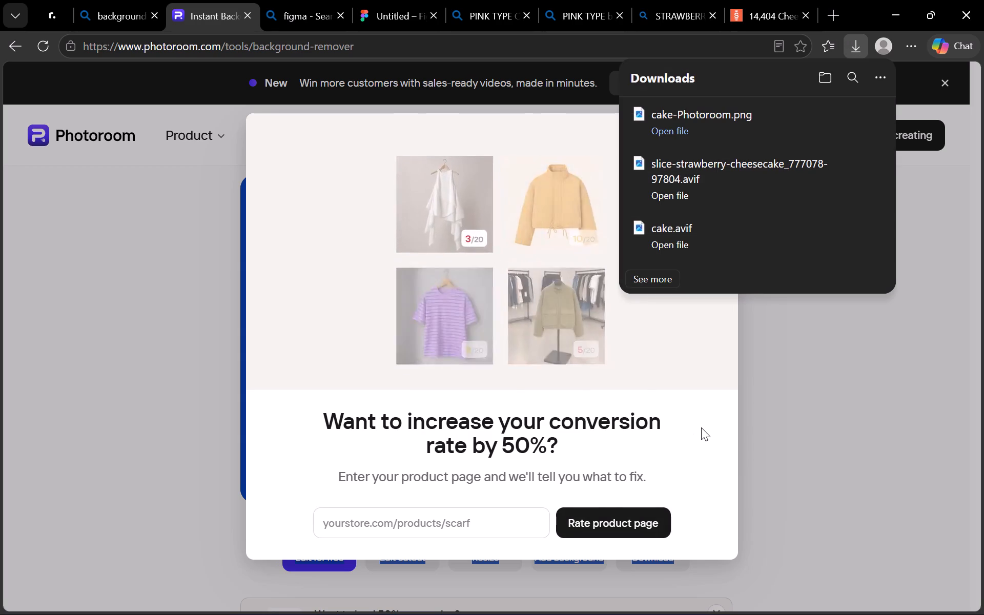
pyautogui.scroll(2, 701, 427)
pyautogui.click(909, 401)
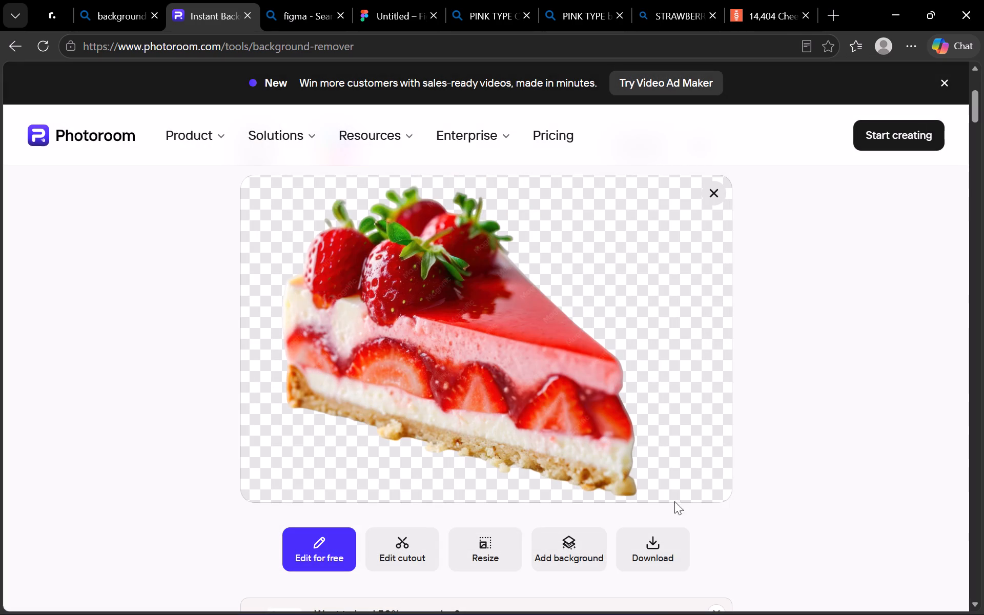
pyautogui.click(651, 557)
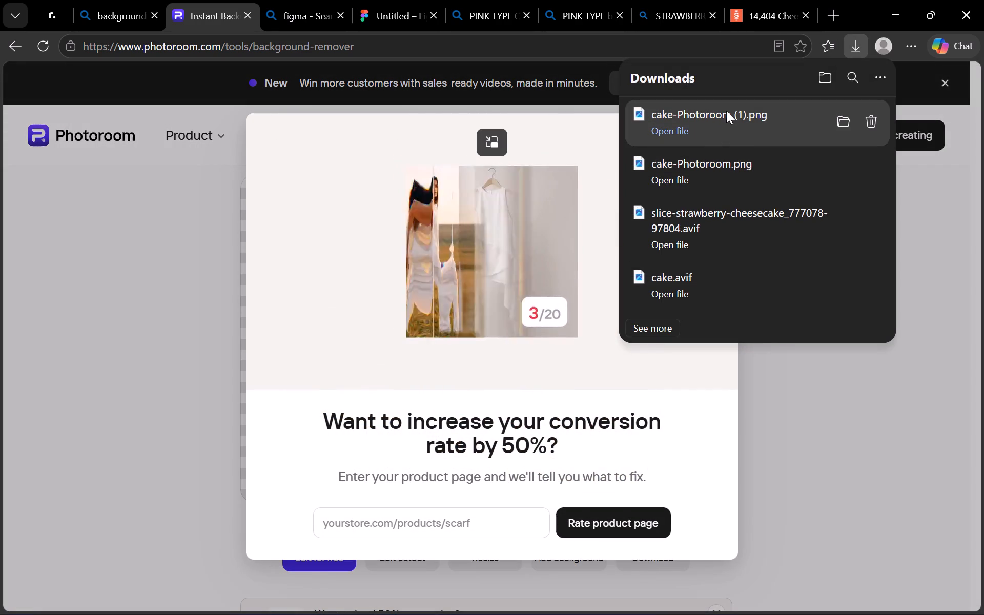
# Switch to the Untitled Figma design and delete the white-background cheesecake image from the MacBook Pro 16" frame.
pyautogui.click(402, 15)
pyautogui.click(485, 334)
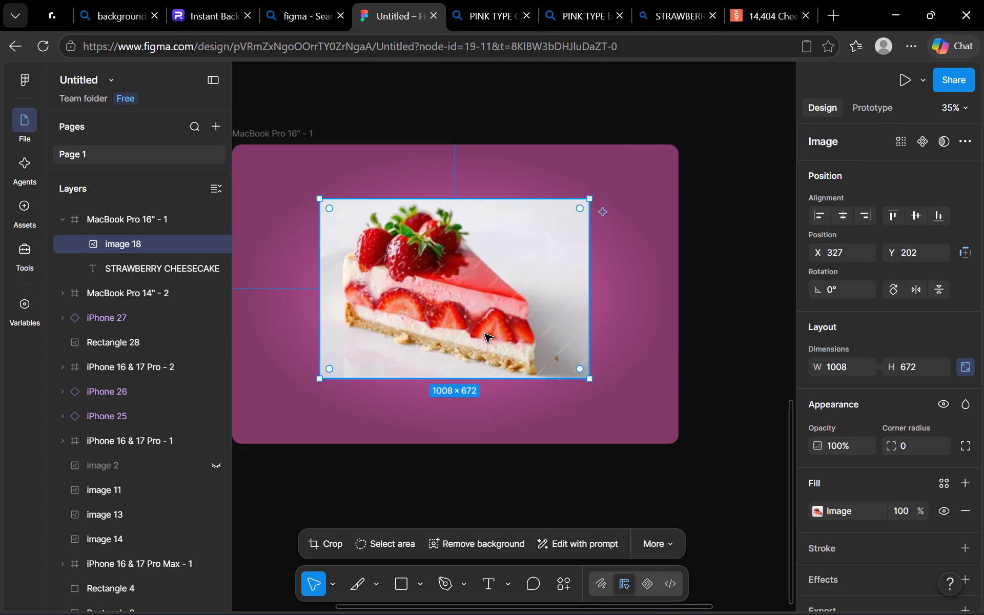
pyautogui.press('BackSpace')
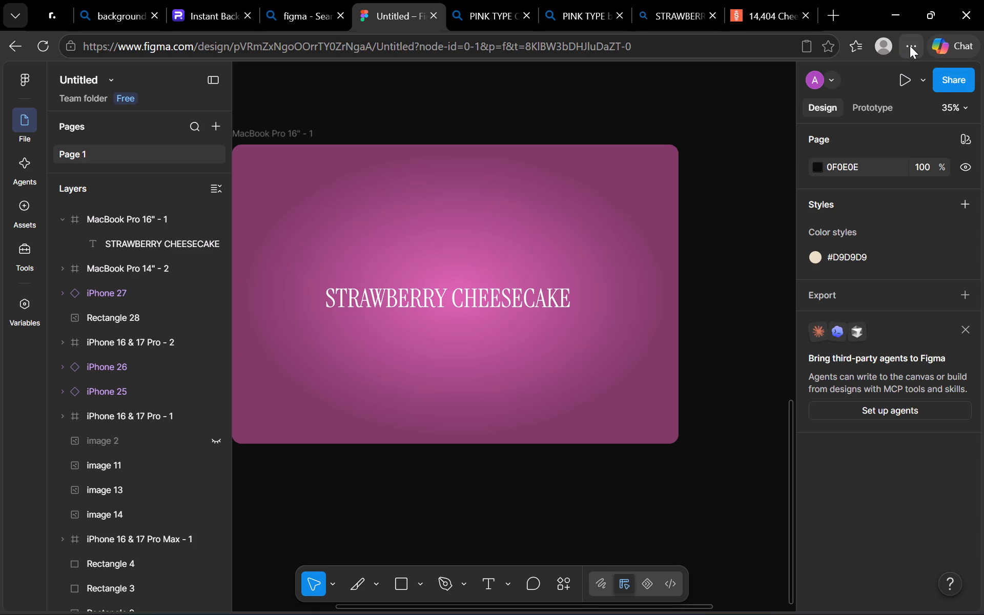
# Open cake-Photoroom (1).png from the browser downloads, copy the image in Photos and close its viewer window.
pyautogui.hotkey('ctrl', 'j')
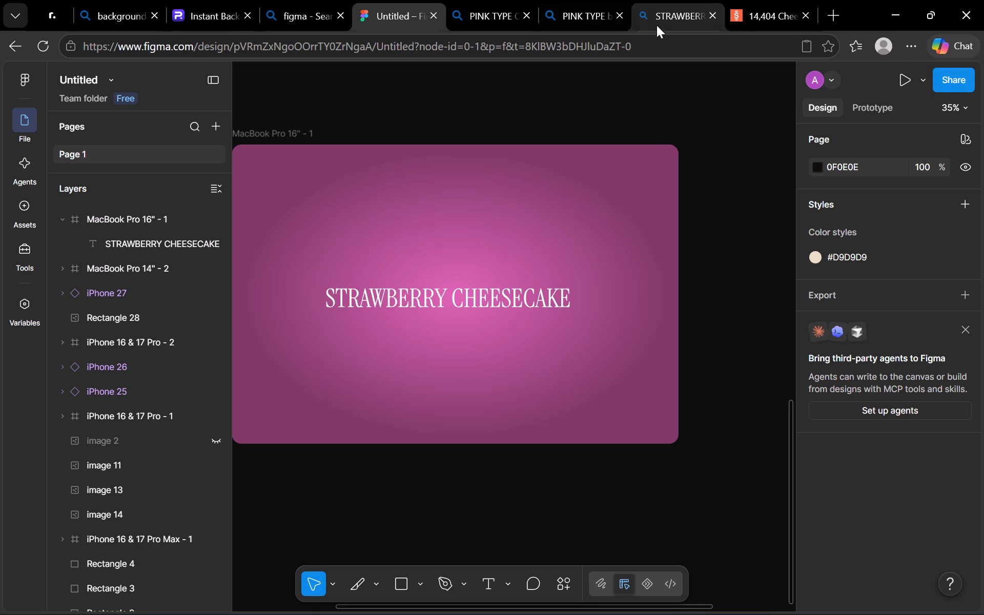
pyautogui.click(908, 51)
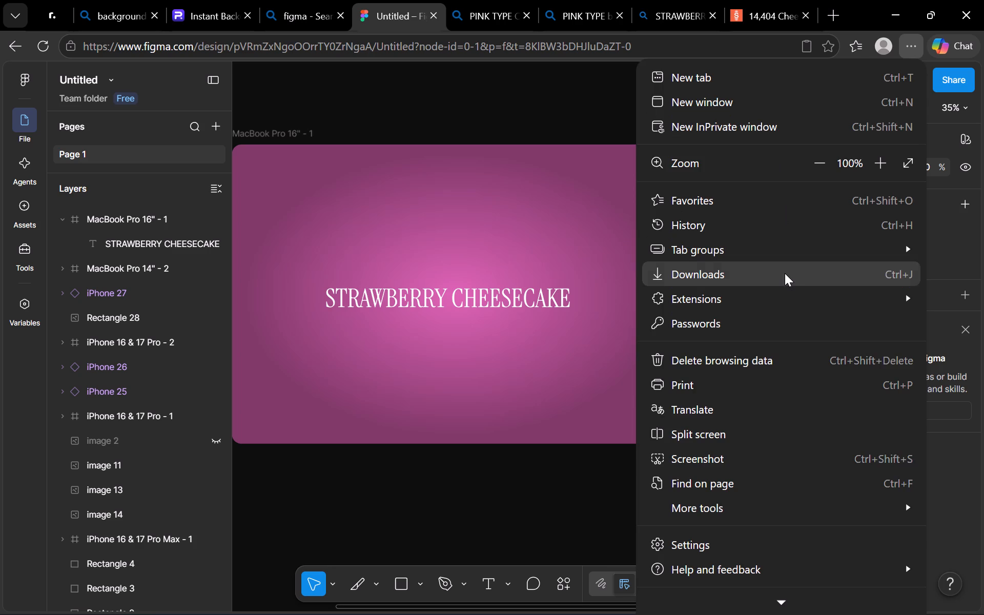
pyautogui.click(785, 273)
pyautogui.rightClick(754, 132)
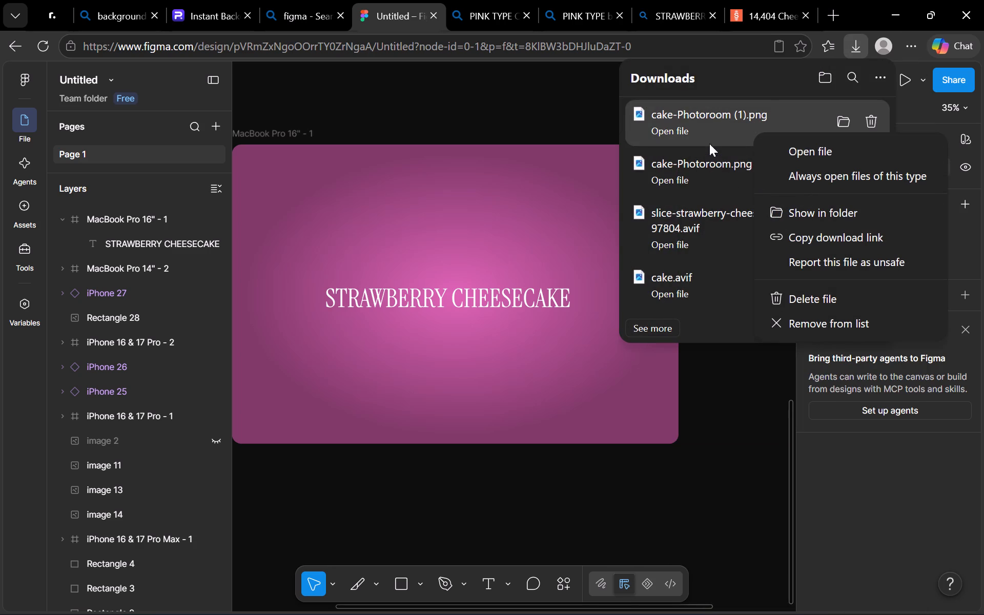
pyautogui.click(702, 127)
pyautogui.click(702, 127)
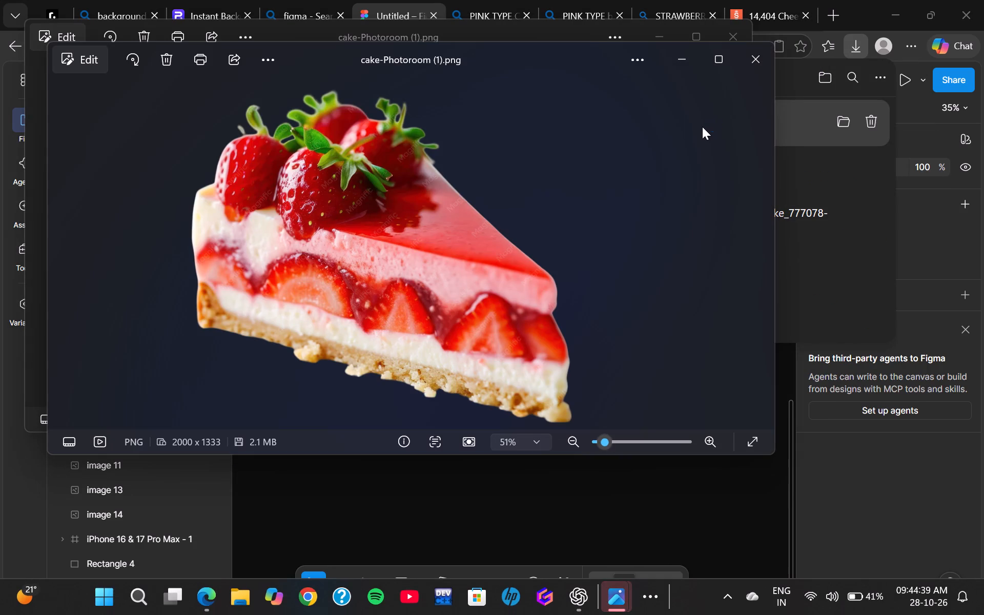
pyautogui.rightClick(486, 252)
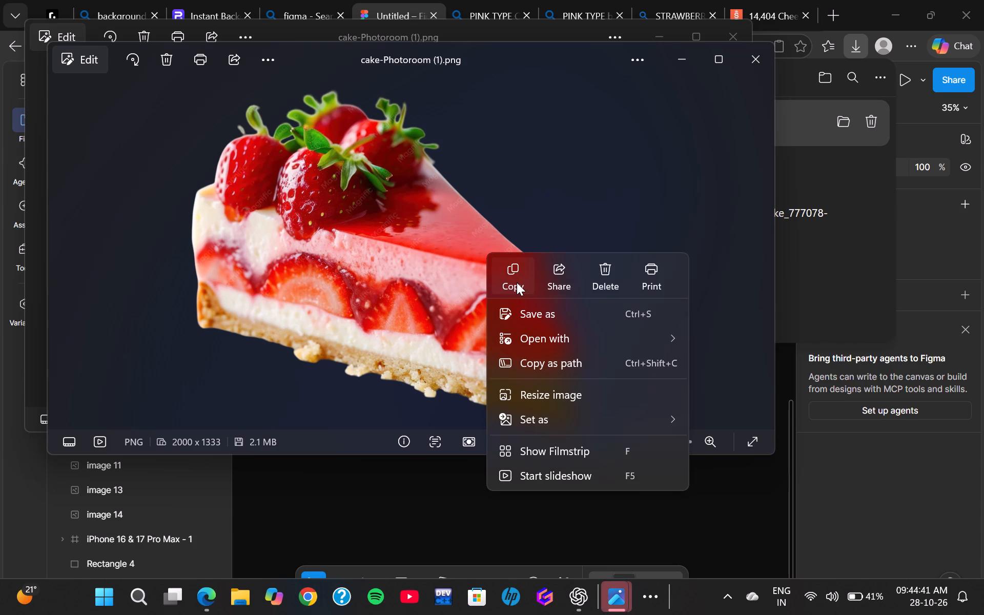
pyautogui.click(517, 283)
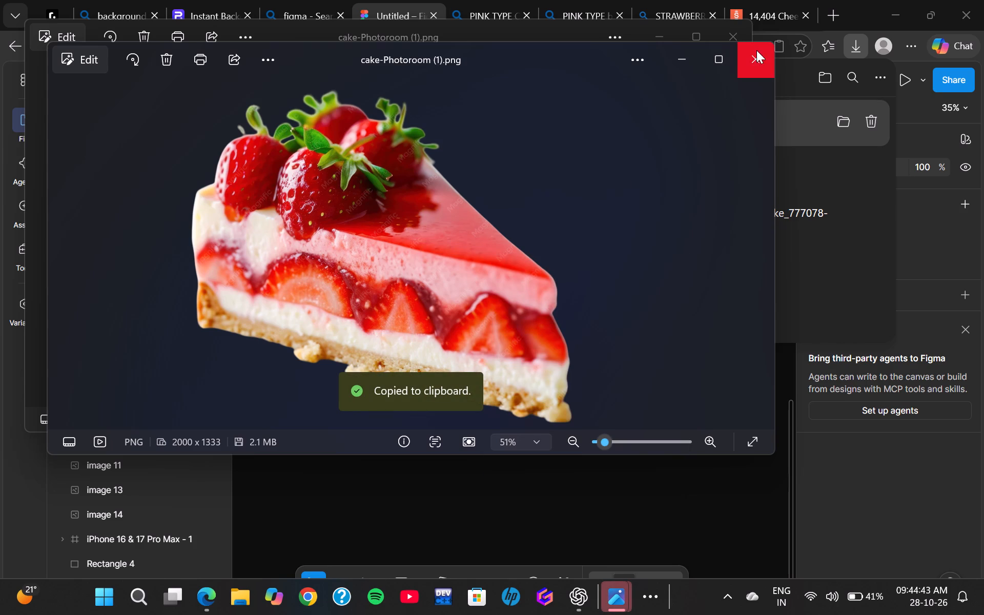
pyautogui.click(756, 50)
# Paste the cheesecake cutout into the Figma design and move it over the MacBook Pro 16" frame, at about X 390, Y 3330.
pyautogui.click(468, 254)
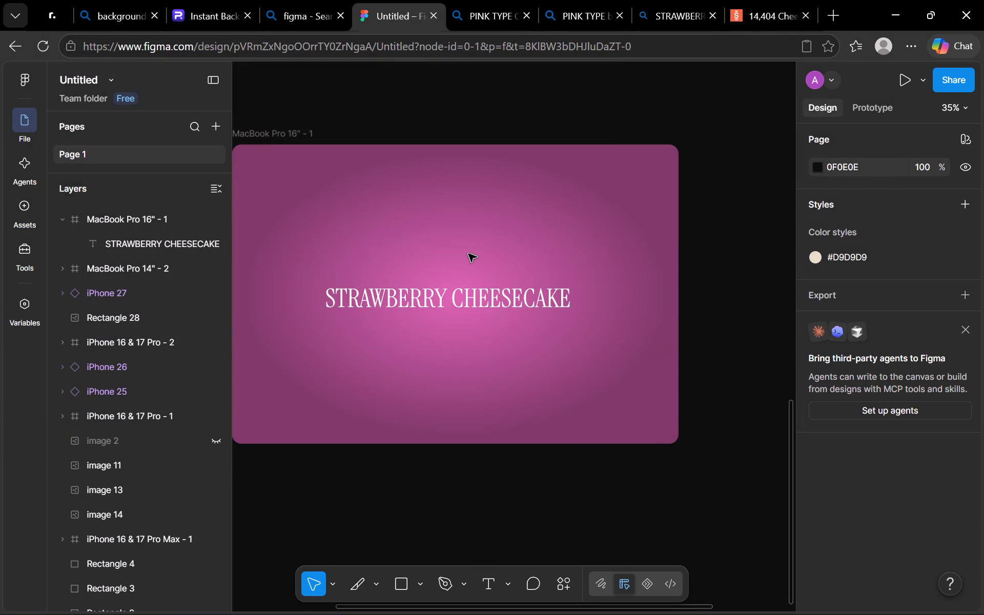
pyautogui.hotkey('ctrl', 'v')
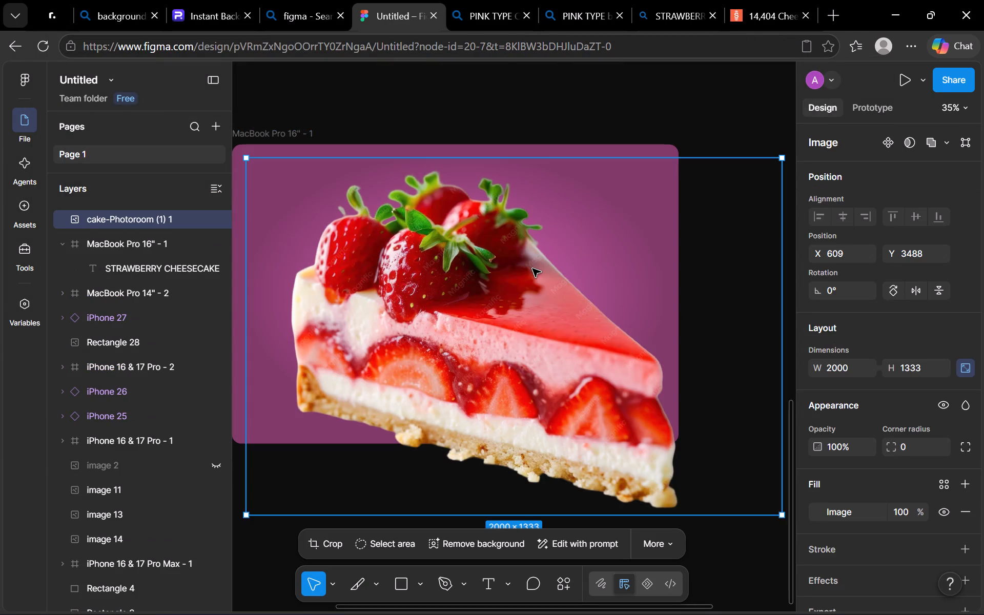
pyautogui.moveTo(503, 329); pyautogui.dragTo(448, 289)
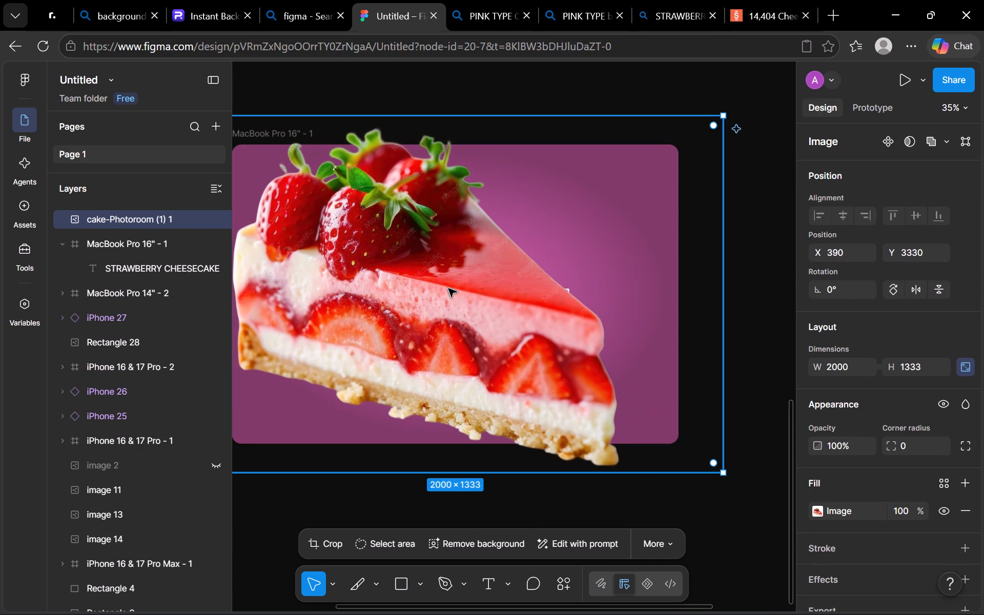
pyautogui.click(459, 288)
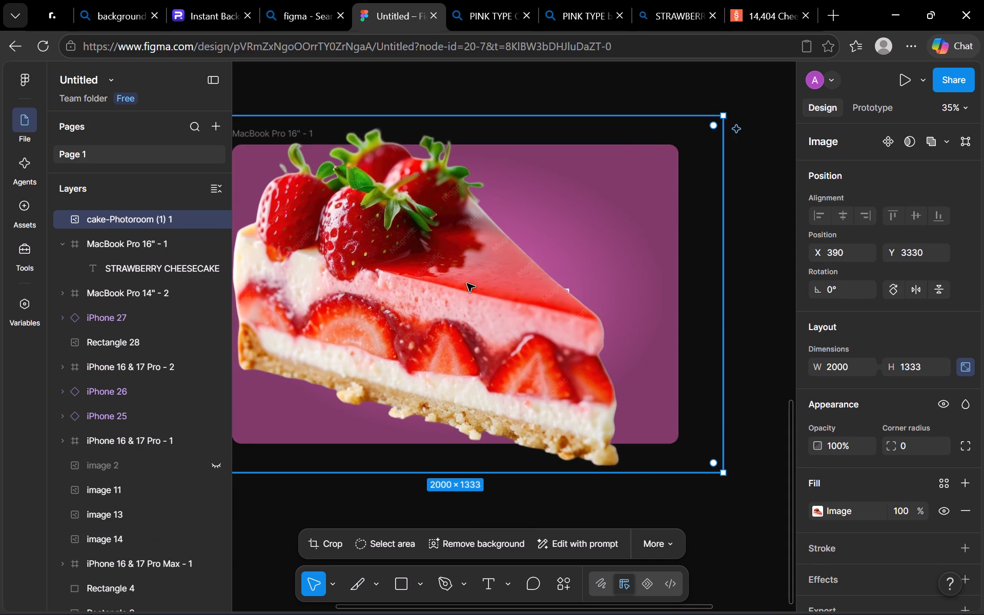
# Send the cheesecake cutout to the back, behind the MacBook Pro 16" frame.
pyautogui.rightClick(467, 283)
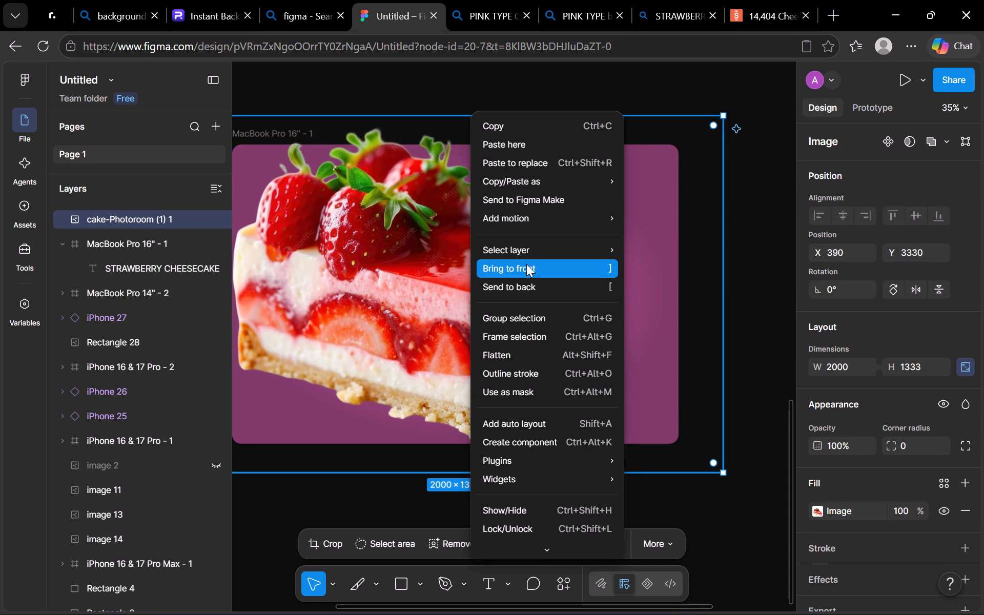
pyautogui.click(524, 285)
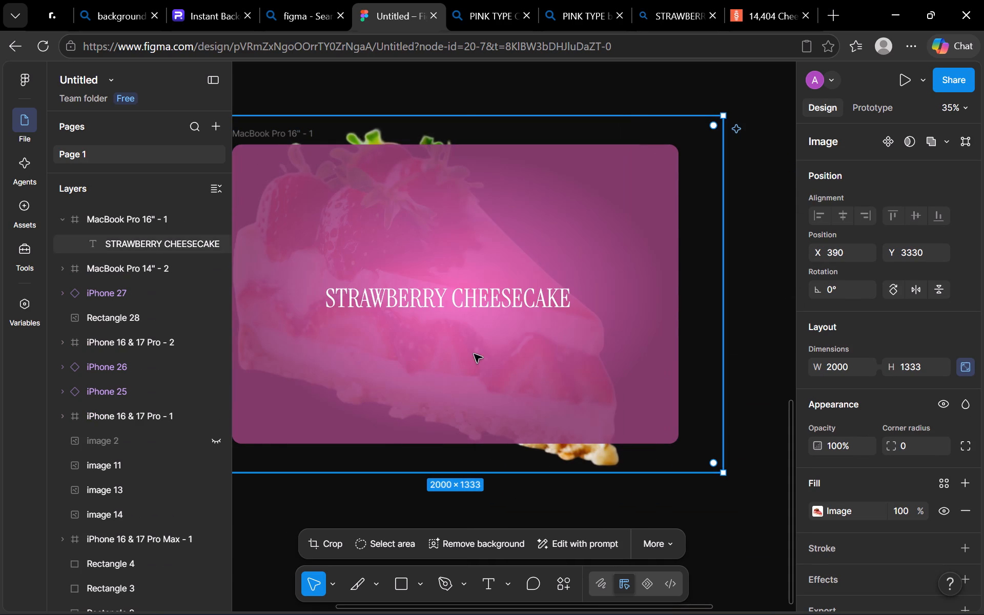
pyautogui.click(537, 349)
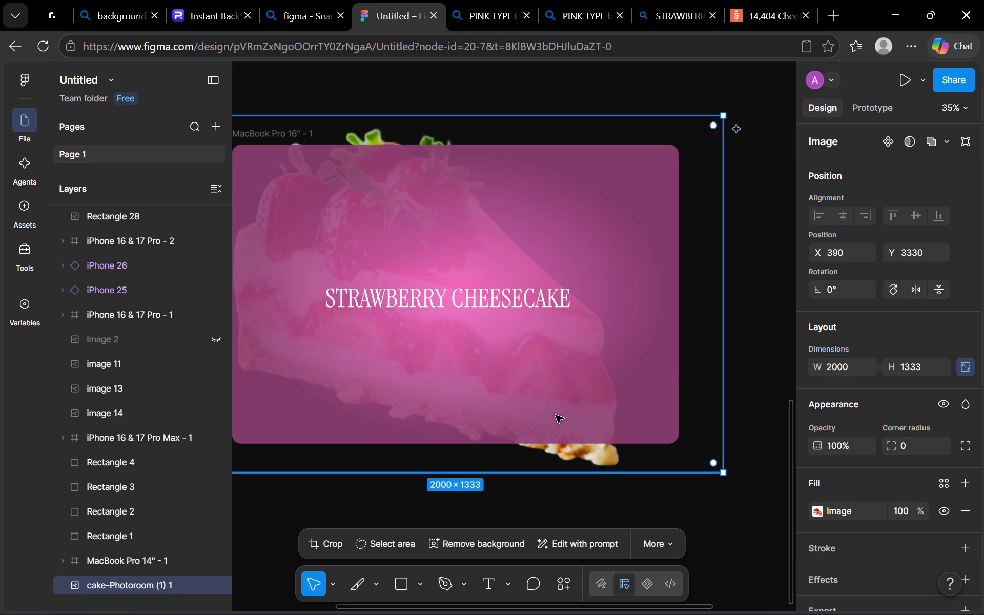
# Scale the cheesecake cutout down to about 1704 × 1136 and move it to about X 620, Y 3438.
pyautogui.moveTo(726, 475); pyautogui.dragTo(678, 445)
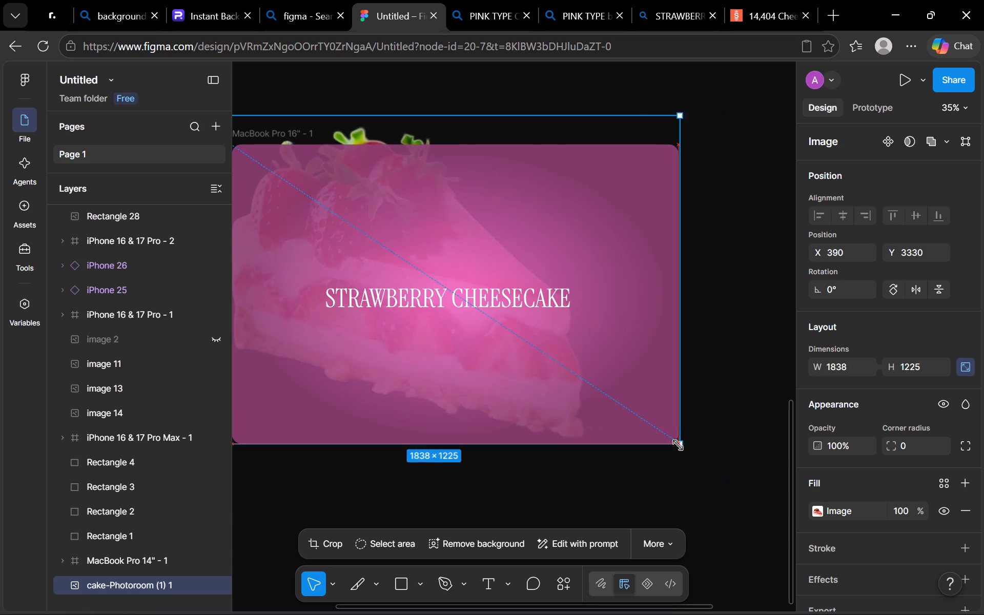
pyautogui.moveTo(678, 445); pyautogui.dragTo(632, 420)
pyautogui.moveTo(345, 229); pyautogui.dragTo(455, 270)
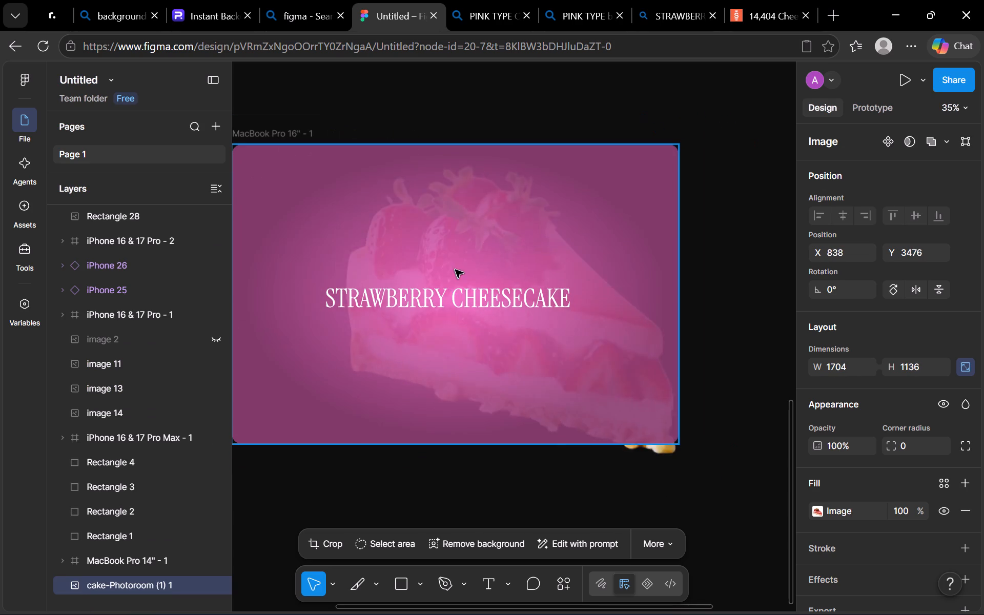
pyautogui.moveTo(455, 270); pyautogui.dragTo(407, 257)
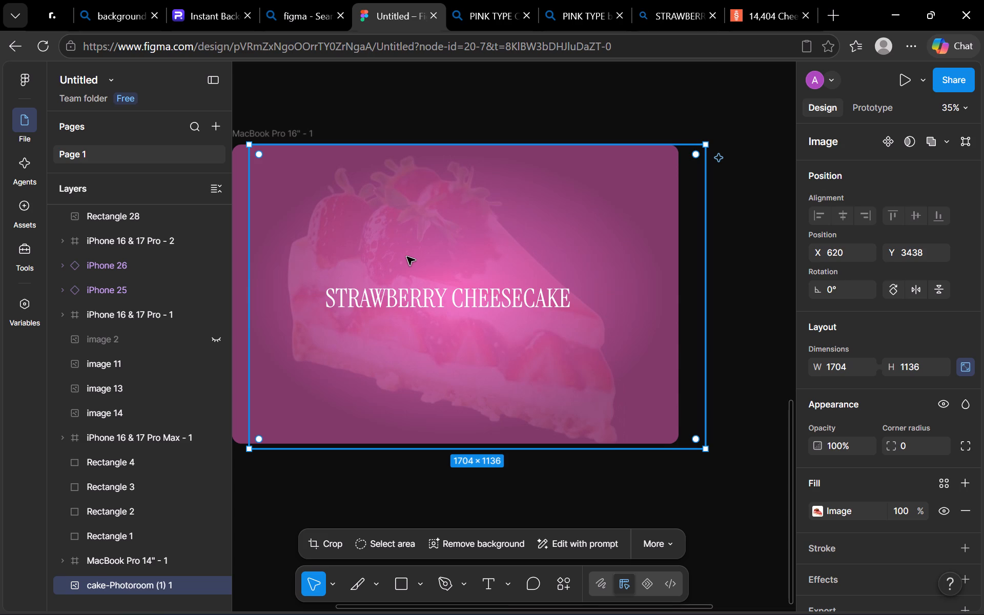
# Bring the cheesecake cutout to the front, above the MacBook Pro 16" frame.
pyautogui.click(407, 257)
pyautogui.rightClick(407, 257)
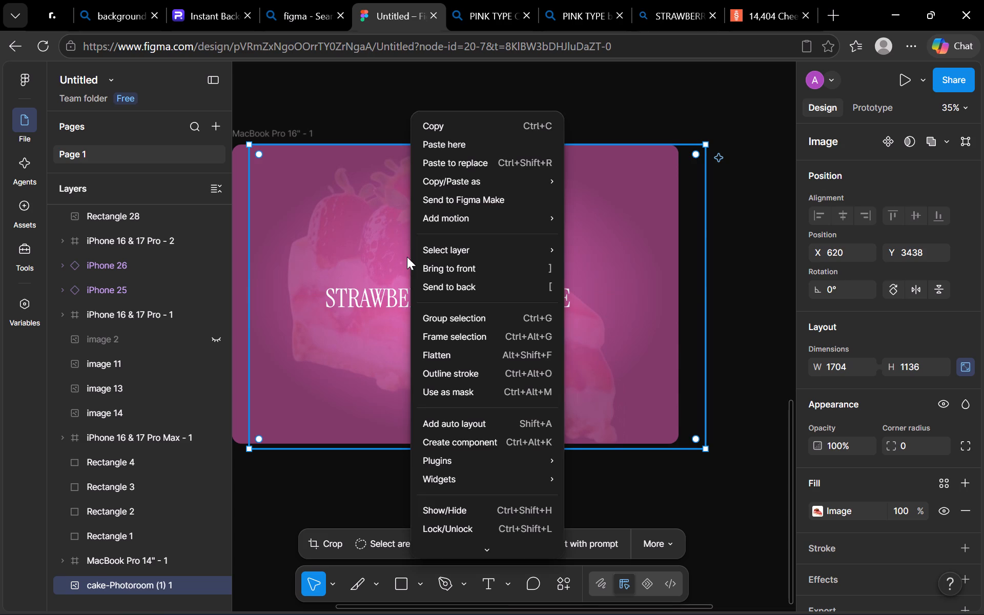
pyautogui.click(462, 267)
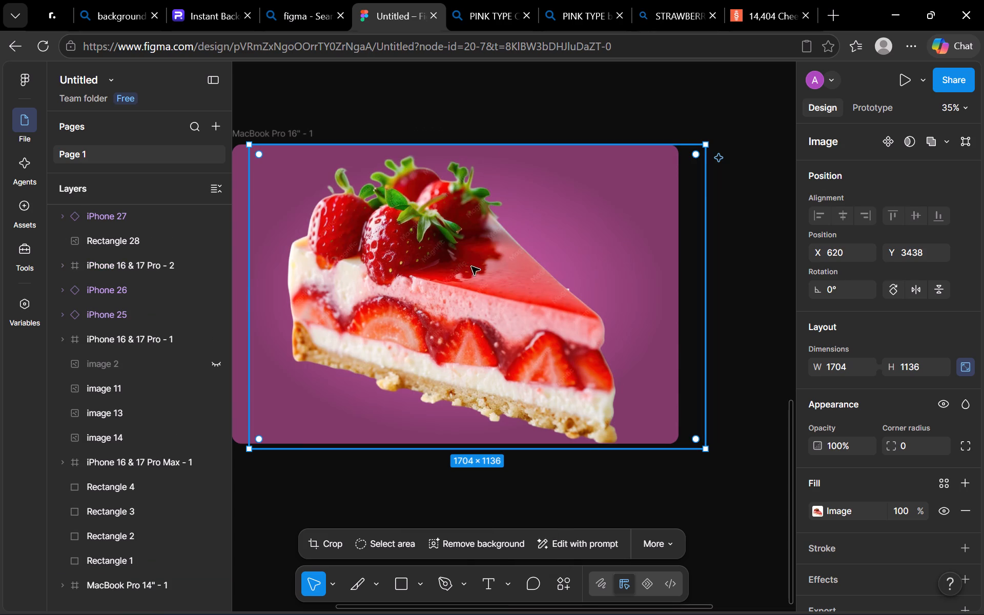
# Move the cheesecake cutout to about X 715, Y 3490 and round its corners to a radius of about 164.
pyautogui.moveTo(464, 276); pyautogui.dragTo(490, 290)
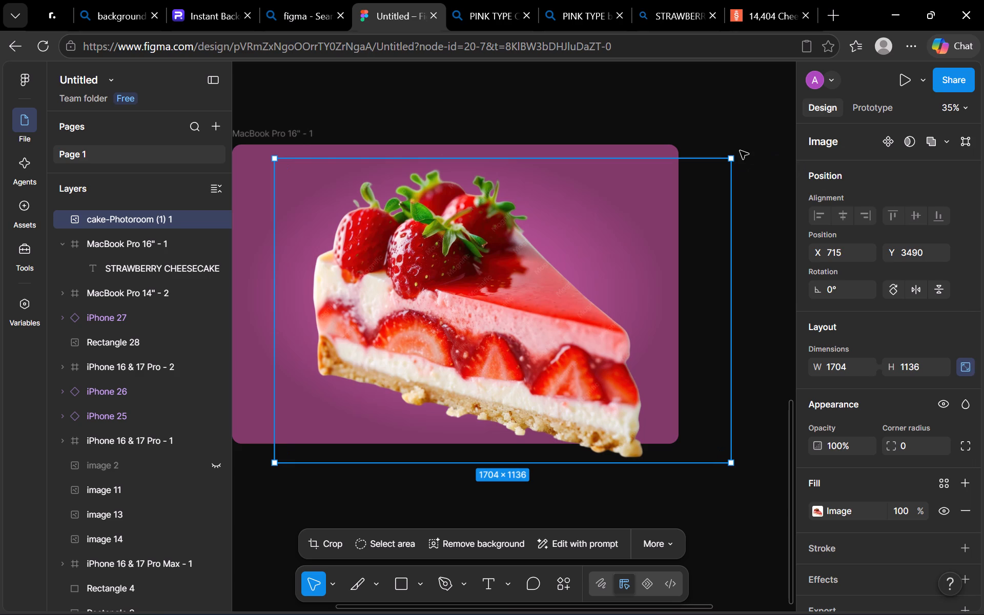
pyautogui.moveTo(725, 168); pyautogui.dragTo(671, 212)
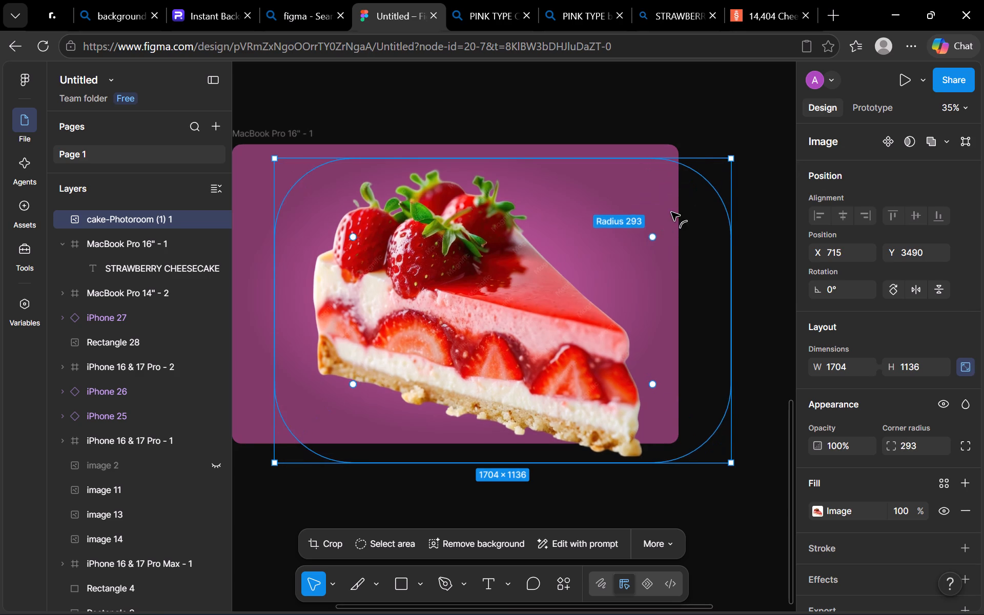
pyautogui.moveTo(671, 212); pyautogui.dragTo(687, 198)
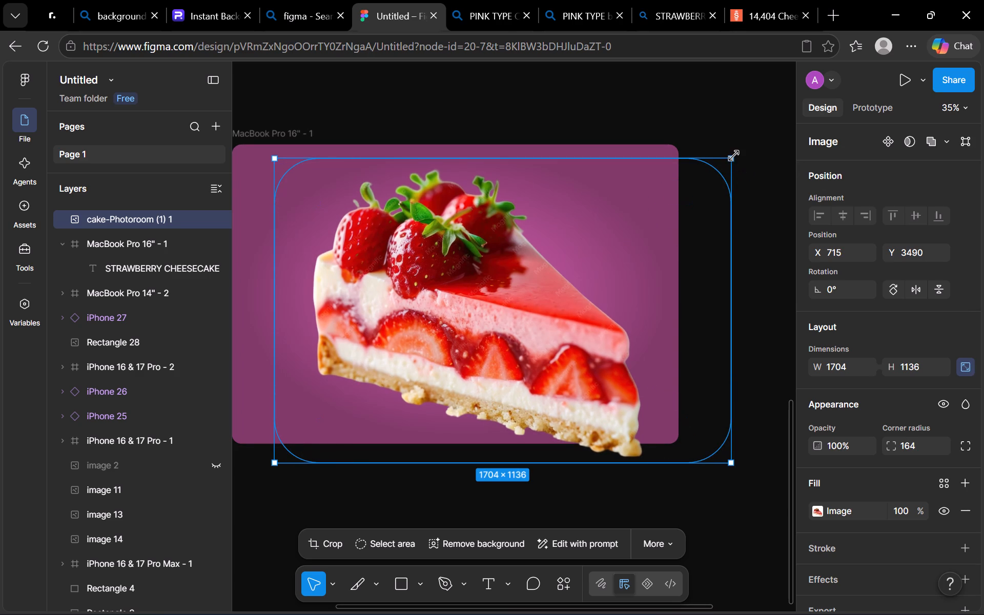
# Scale the cheesecake cutout down to about 1148 × 765 and move it to about X 1002, Y 3551.
pyautogui.moveTo(732, 159); pyautogui.dragTo(583, 265)
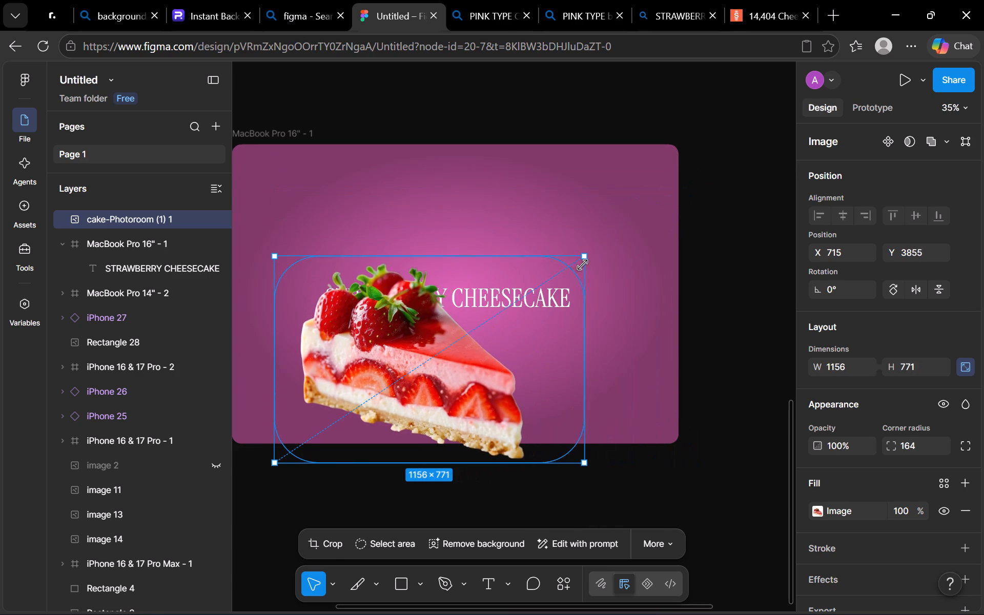
pyautogui.moveTo(583, 265); pyautogui.dragTo(582, 265)
pyautogui.moveTo(412, 368); pyautogui.dragTo(489, 285)
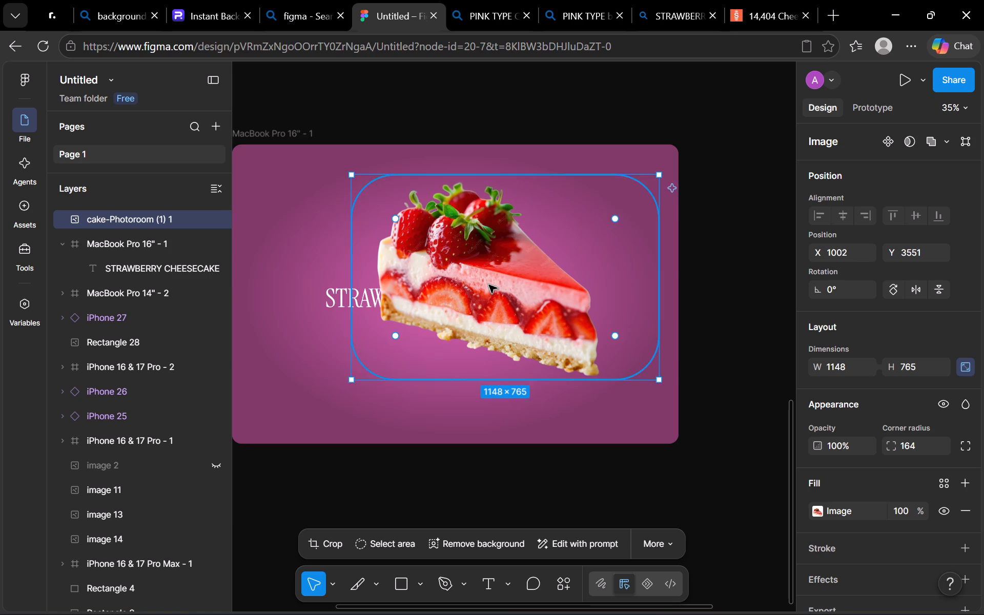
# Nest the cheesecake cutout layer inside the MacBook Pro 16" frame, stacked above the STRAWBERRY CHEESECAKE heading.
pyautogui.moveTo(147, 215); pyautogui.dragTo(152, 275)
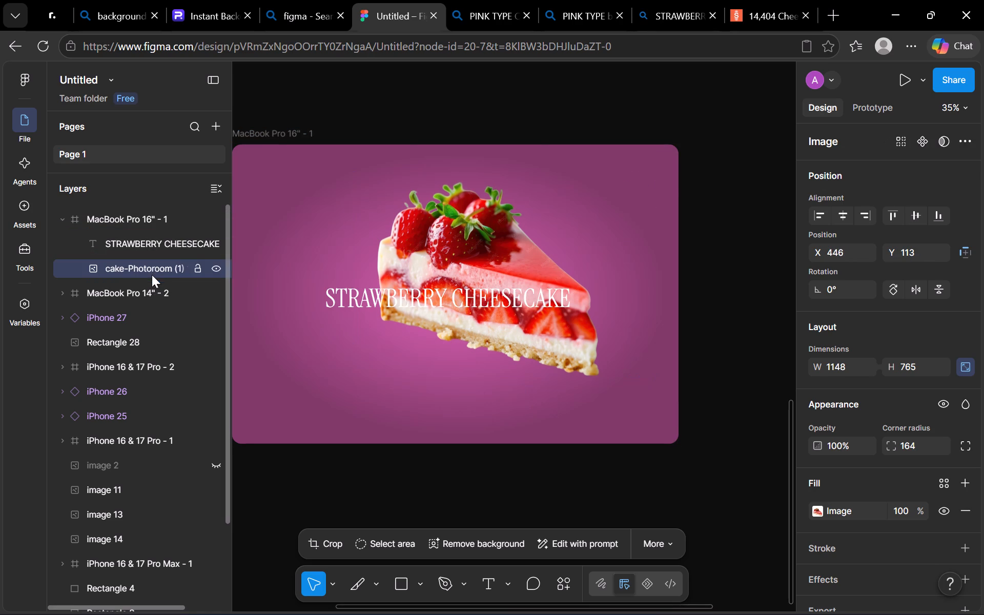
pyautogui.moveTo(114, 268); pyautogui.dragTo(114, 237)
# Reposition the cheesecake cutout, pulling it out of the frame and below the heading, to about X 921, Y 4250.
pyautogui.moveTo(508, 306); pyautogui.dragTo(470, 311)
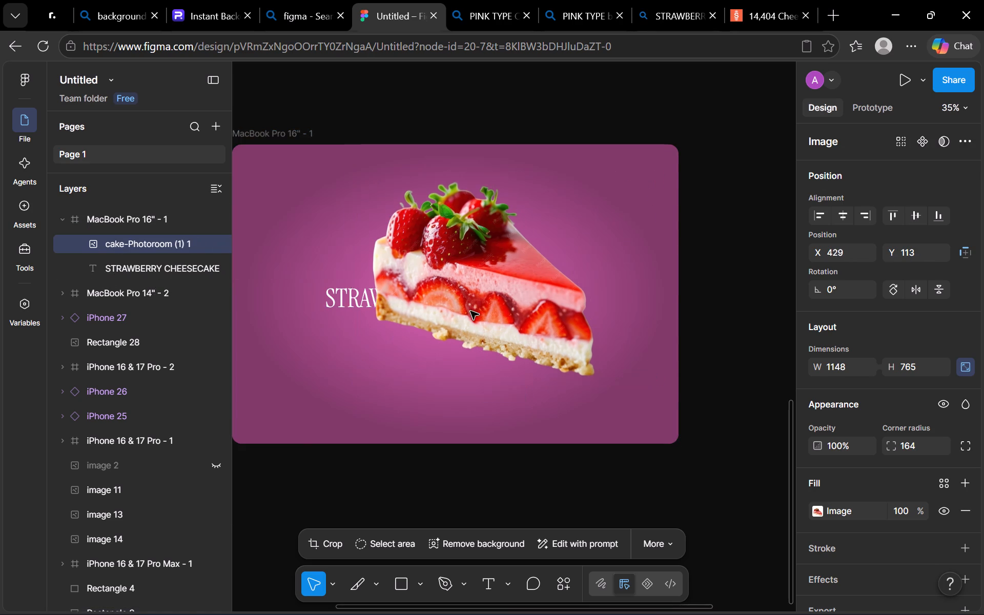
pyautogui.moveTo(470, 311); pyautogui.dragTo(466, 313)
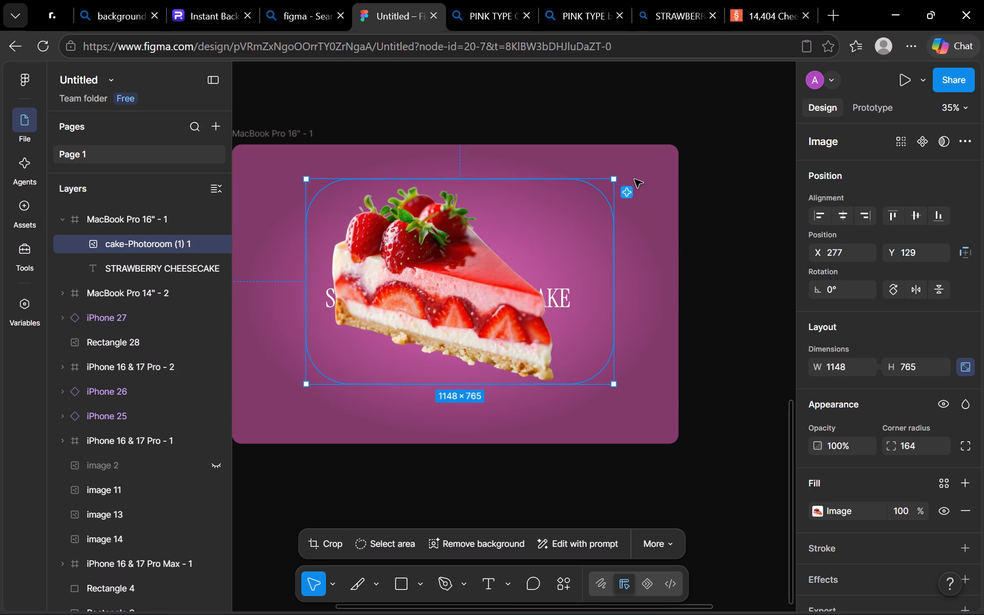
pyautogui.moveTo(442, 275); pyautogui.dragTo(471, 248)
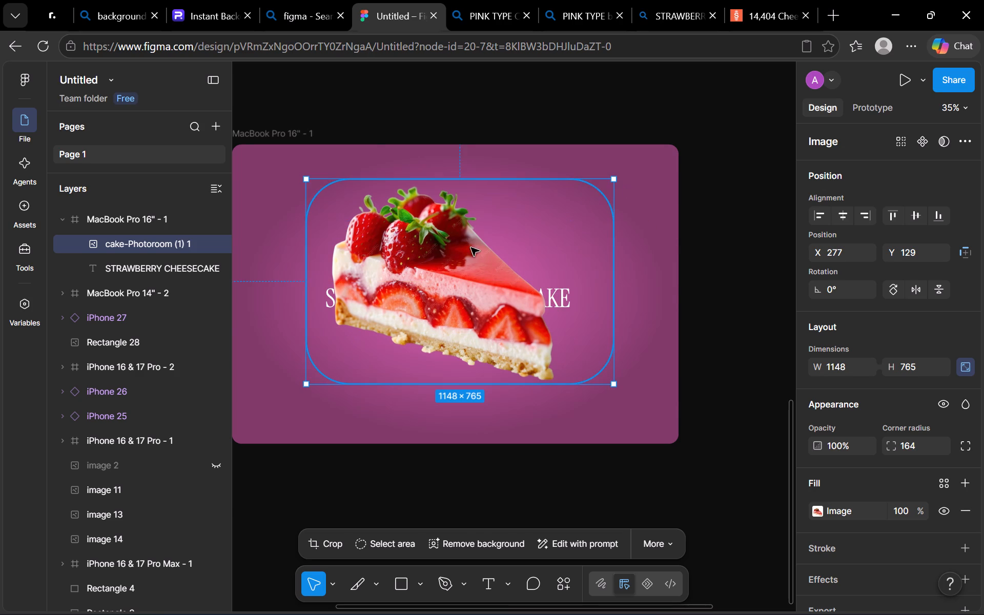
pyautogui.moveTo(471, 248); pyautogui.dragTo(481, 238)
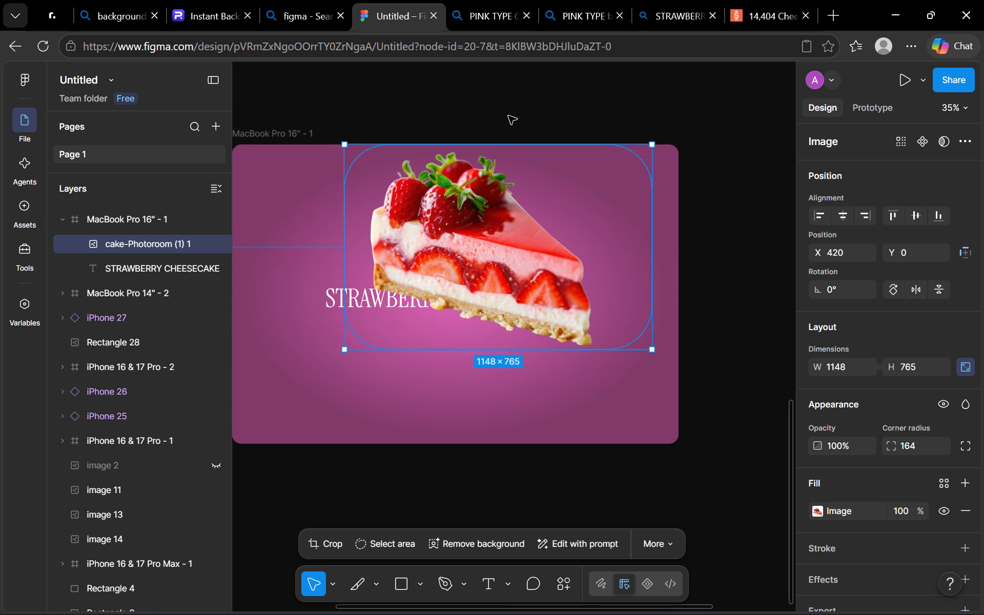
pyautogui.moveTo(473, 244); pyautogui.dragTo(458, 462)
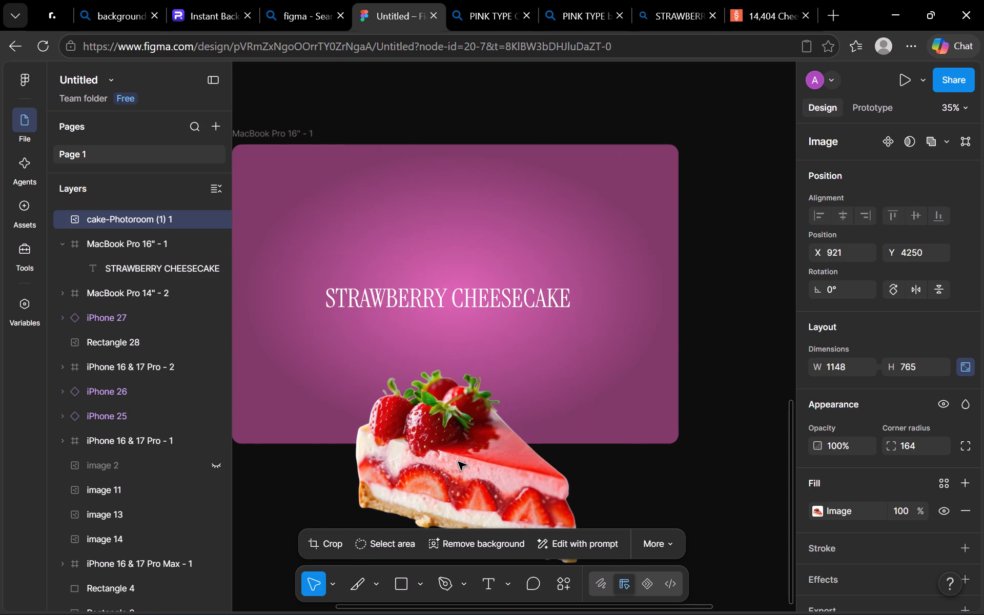
# Set the STRAWBERRY CHEESECAKE heading's font size to 128.
pyautogui.click(472, 301)
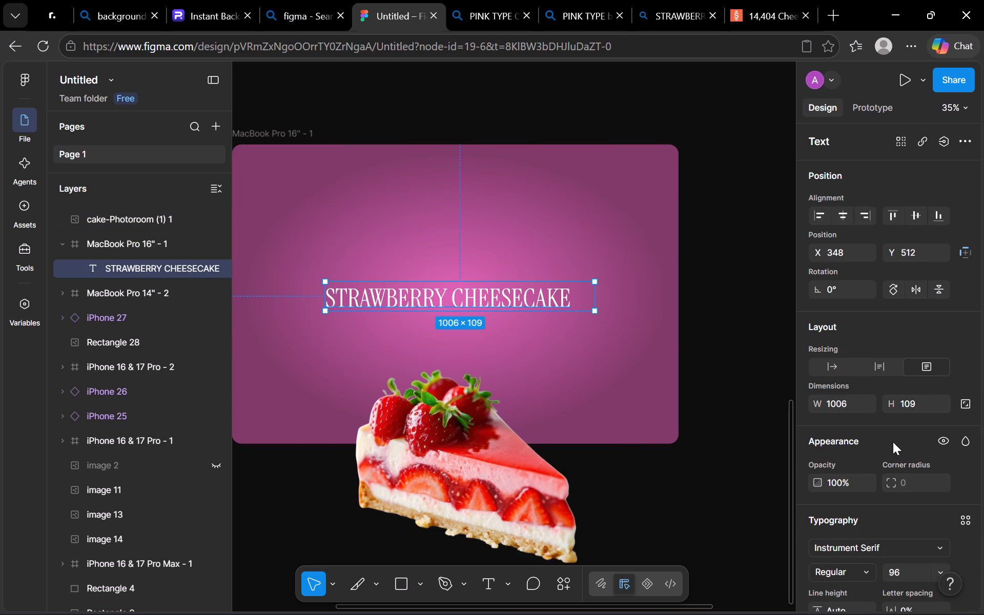
pyautogui.moveTo(914, 572); pyautogui.dragTo(930, 570)
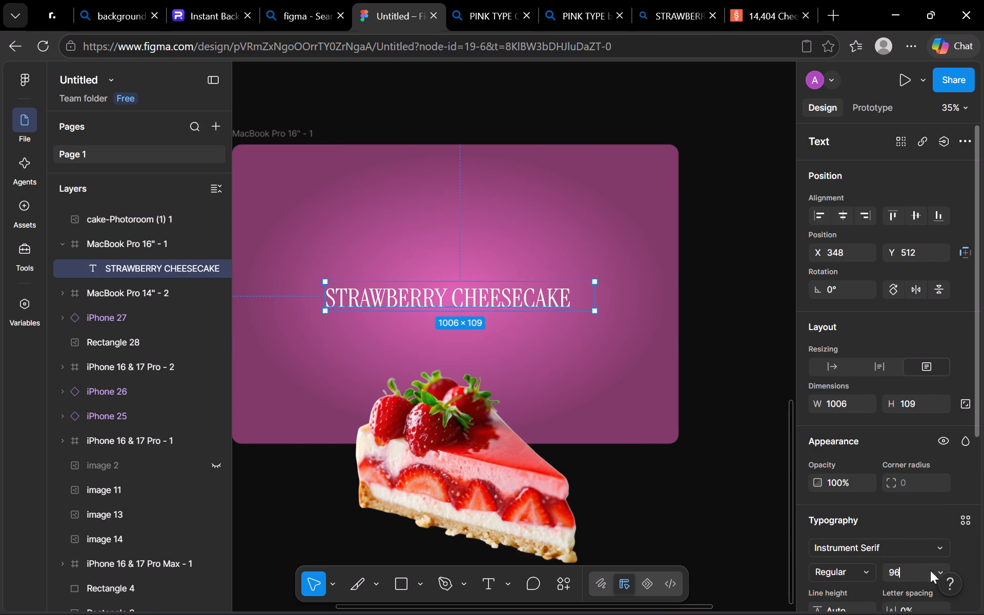
pyautogui.moveTo(930, 570); pyautogui.dragTo(940, 569)
pyautogui.moveTo(940, 569); pyautogui.dragTo(927, 547)
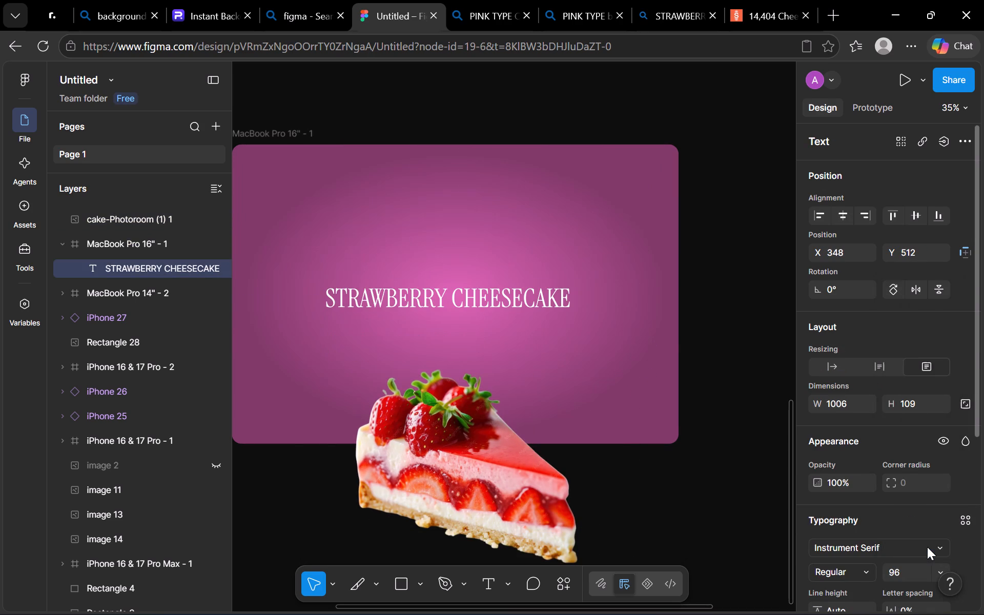
pyautogui.scroll(-1, 927, 547)
pyautogui.scroll(-1, 956, 469)
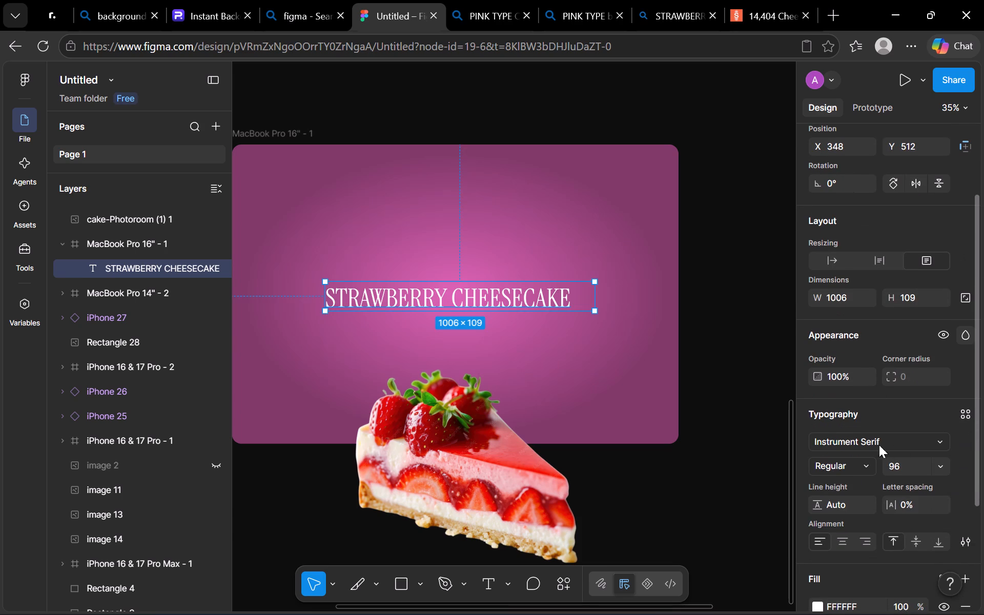
pyautogui.click(946, 466)
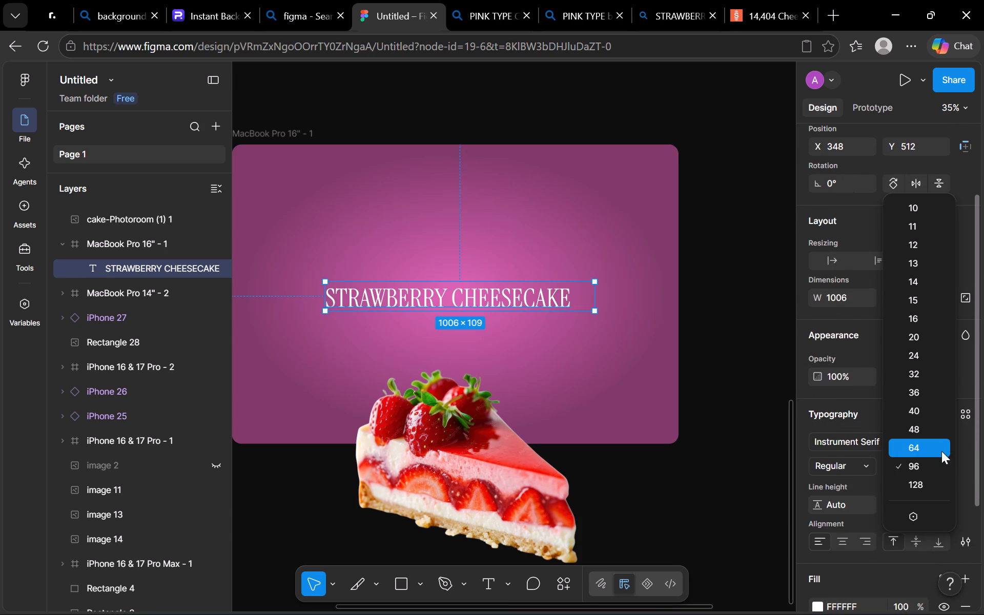
pyautogui.moveTo(914, 514); pyautogui.dragTo(918, 493)
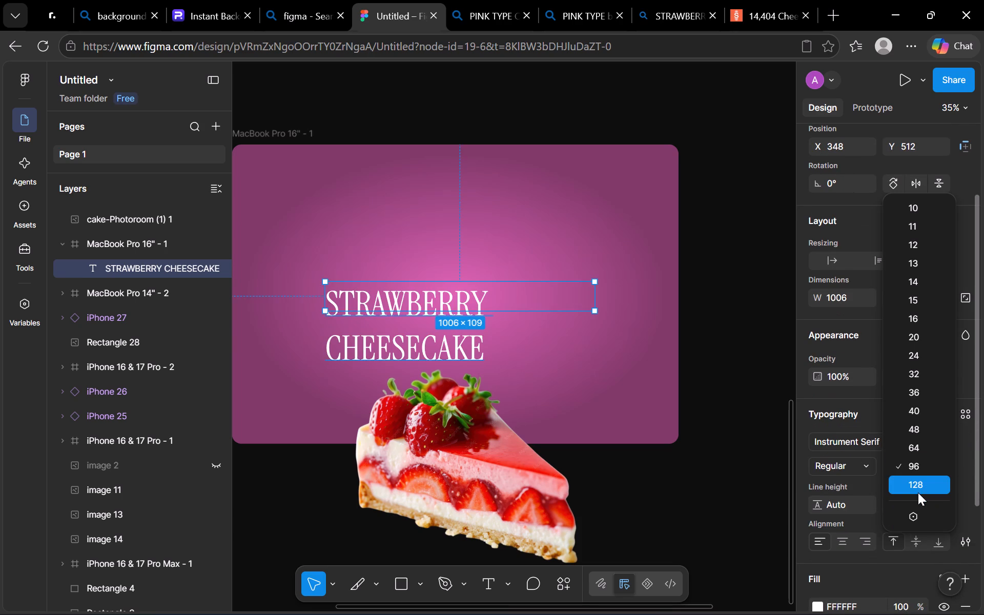
pyautogui.moveTo(918, 493); pyautogui.dragTo(925, 490)
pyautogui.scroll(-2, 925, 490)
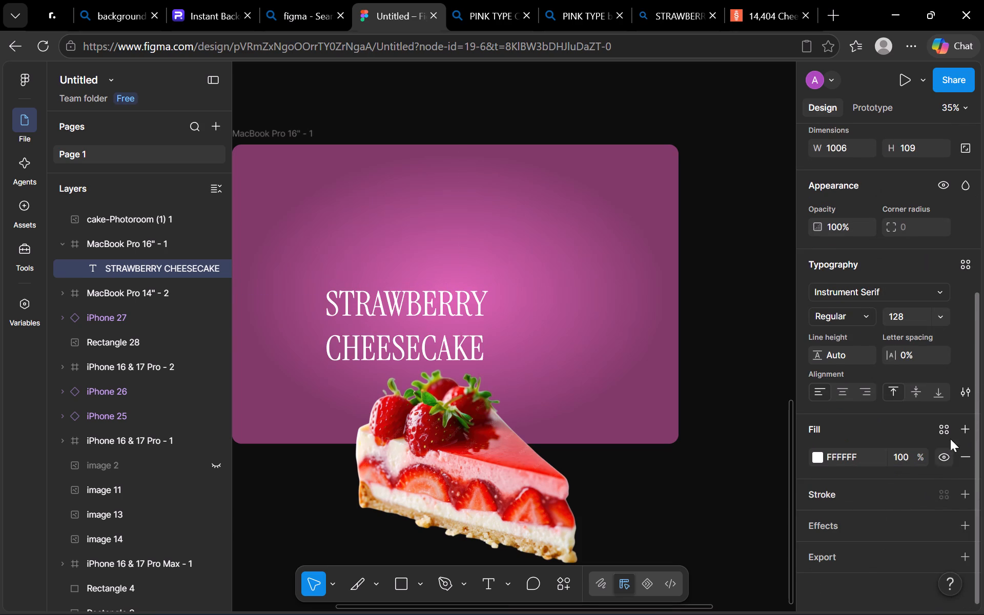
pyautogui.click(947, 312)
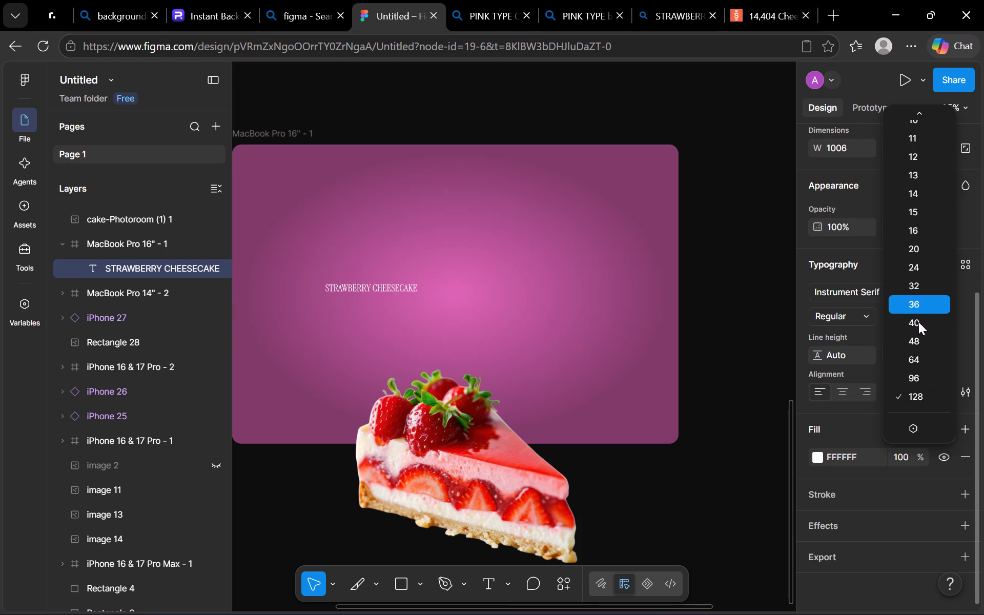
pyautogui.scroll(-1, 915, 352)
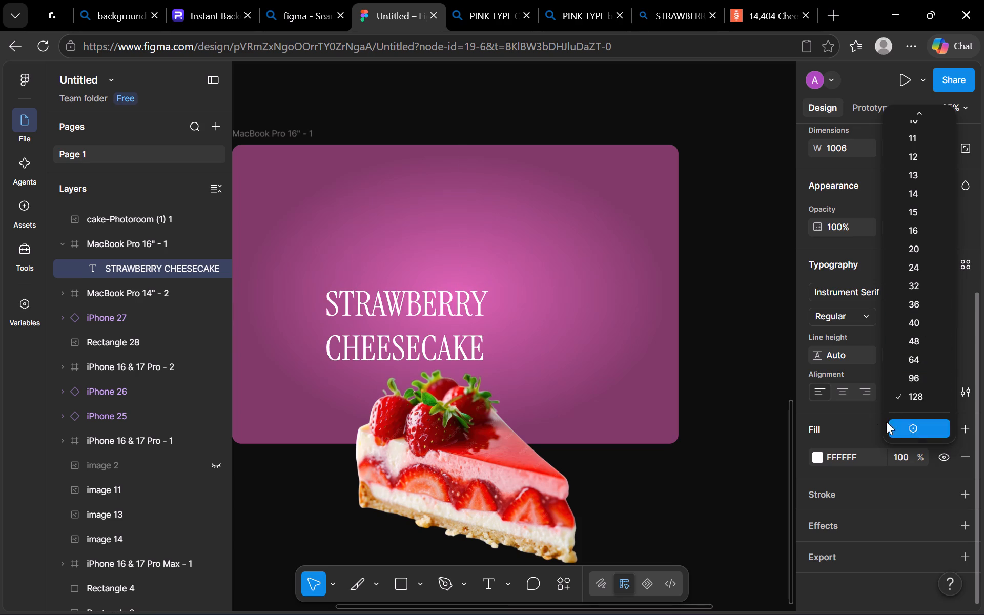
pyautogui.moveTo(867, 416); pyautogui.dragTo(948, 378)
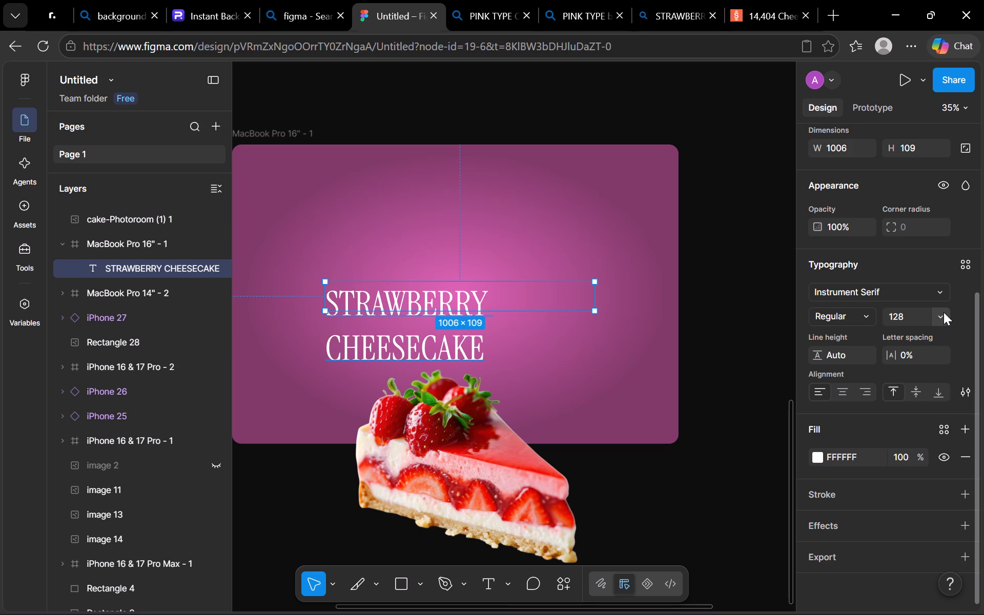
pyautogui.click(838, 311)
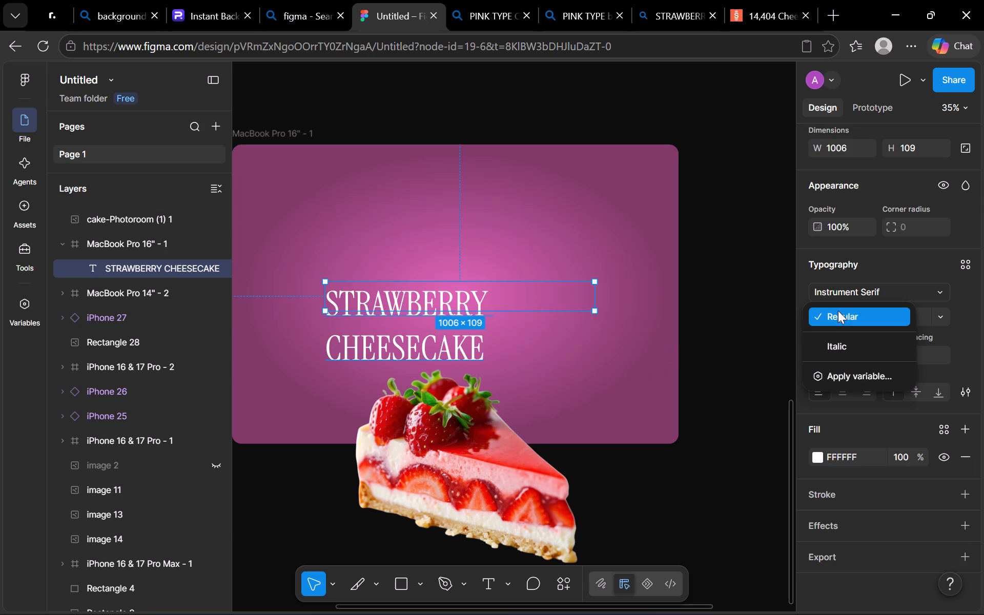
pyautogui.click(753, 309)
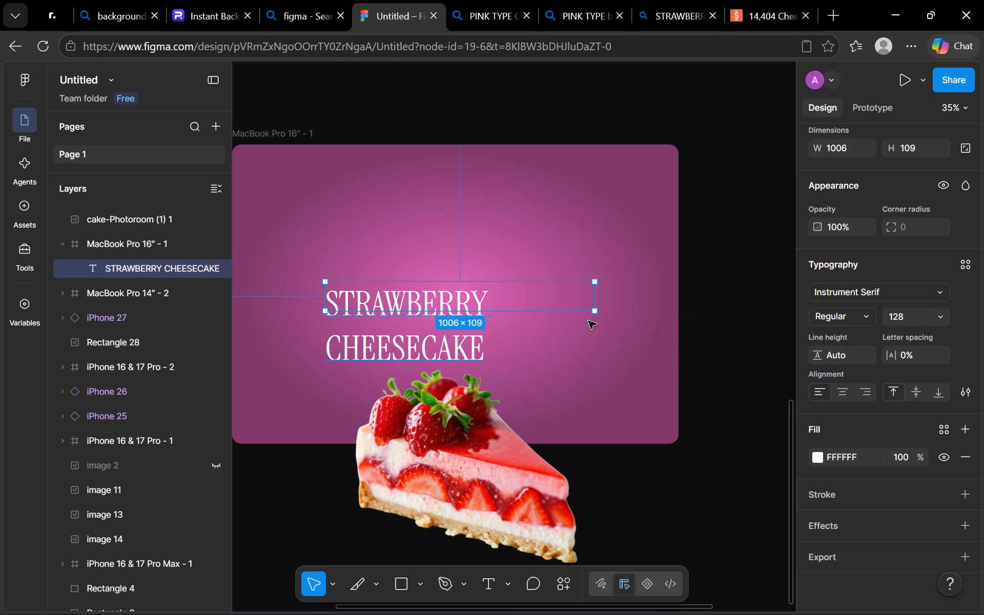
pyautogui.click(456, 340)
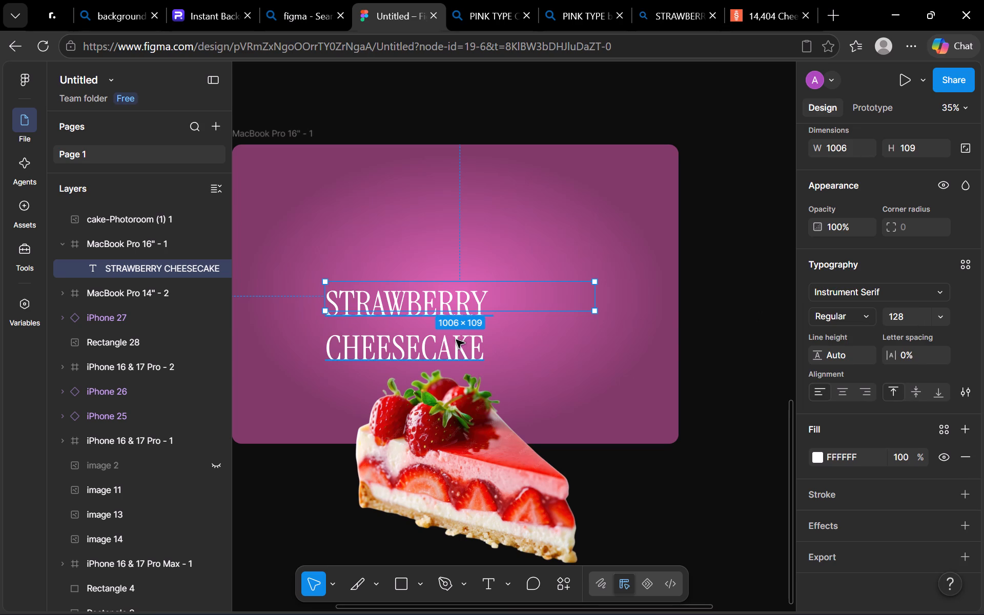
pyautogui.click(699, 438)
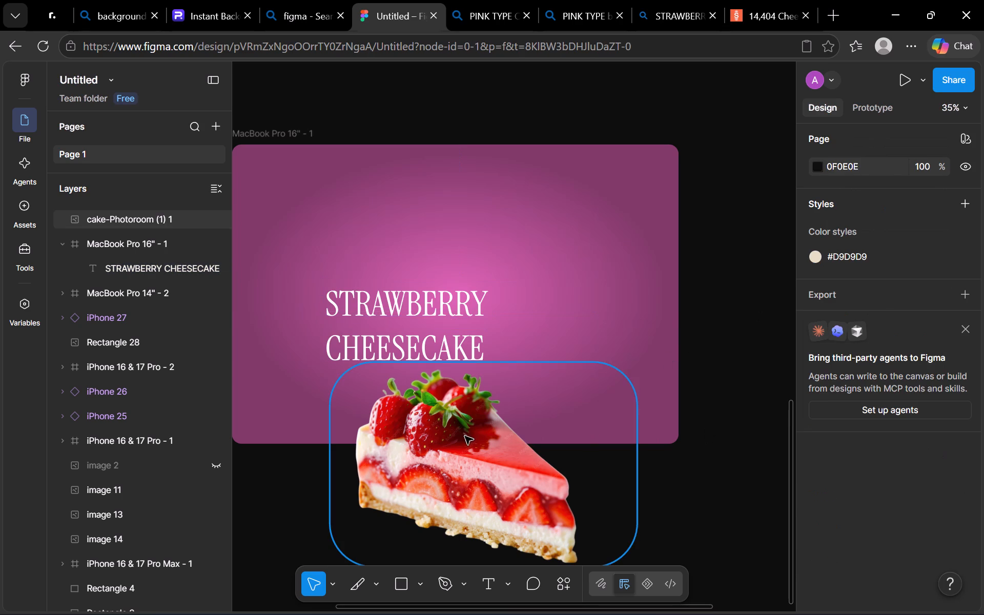
# Shift the MacBook Pro 16" frame with its heading slightly, to about X 576, Y 3444.
pyautogui.moveTo(435, 339); pyautogui.dragTo(435, 337)
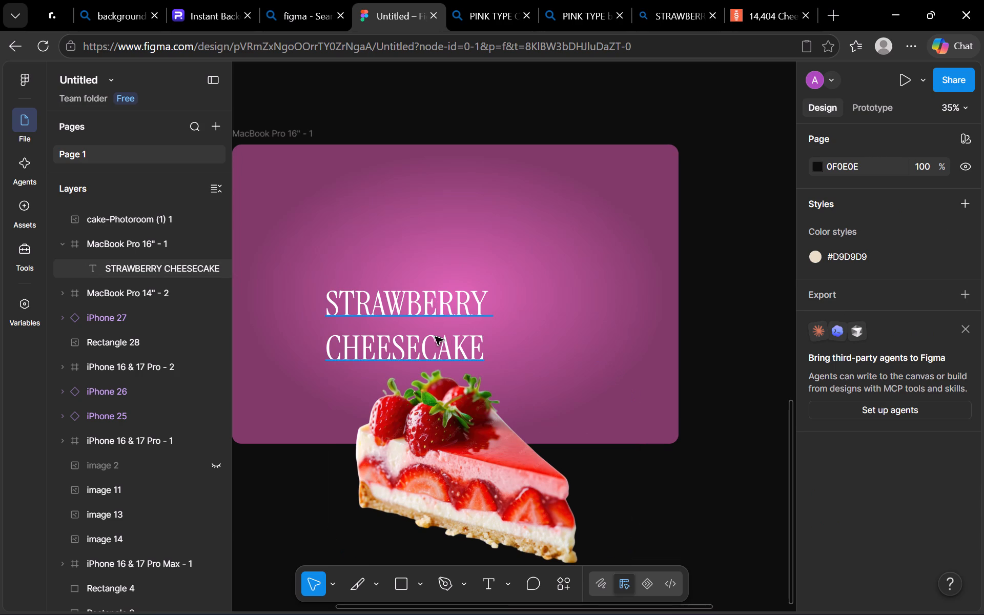
pyautogui.moveTo(435, 337); pyautogui.dragTo(431, 275)
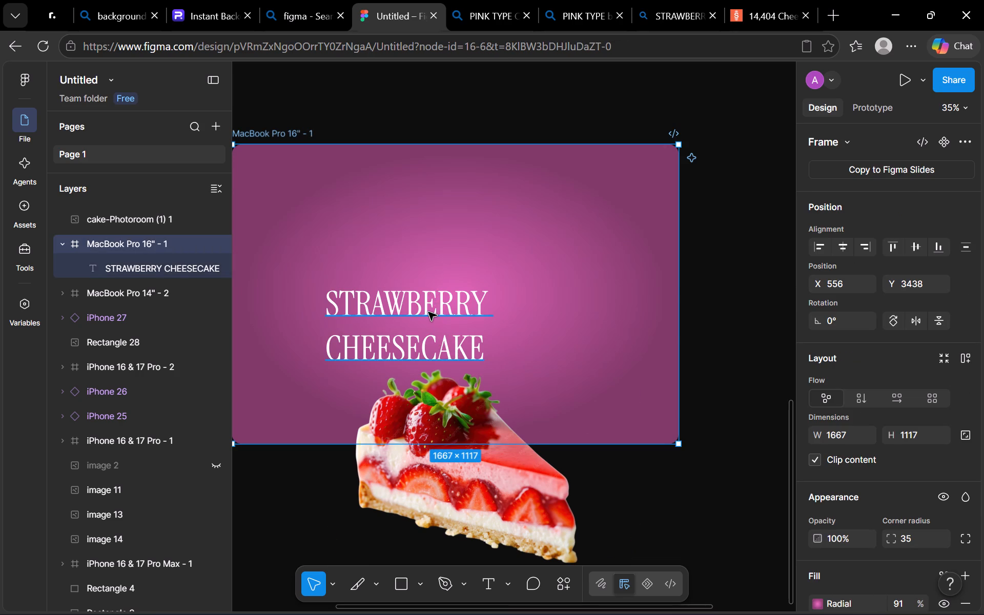
pyautogui.moveTo(429, 322); pyautogui.dragTo(435, 324)
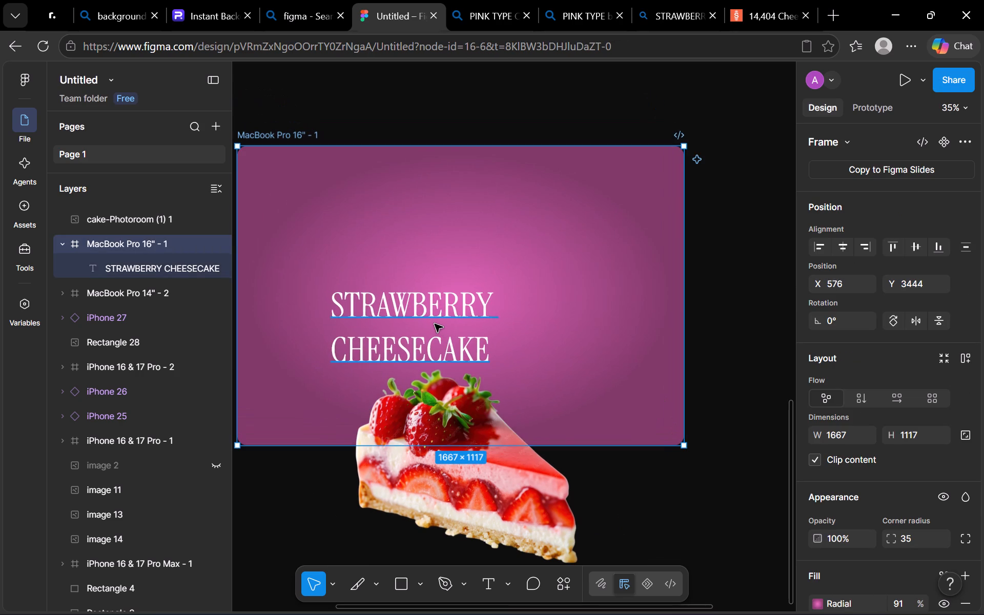
# Enlarge the STRAWBERRY CHEESECAKE heading's text box to about 1006 × 332 so it encloses both lines.
pyautogui.click(434, 320)
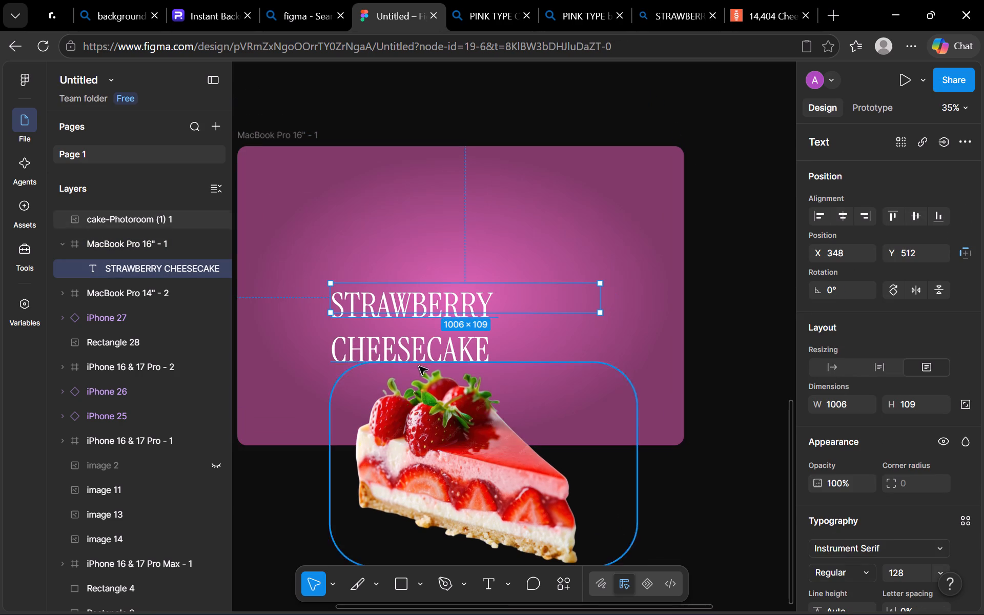
pyautogui.moveTo(438, 333); pyautogui.dragTo(442, 299)
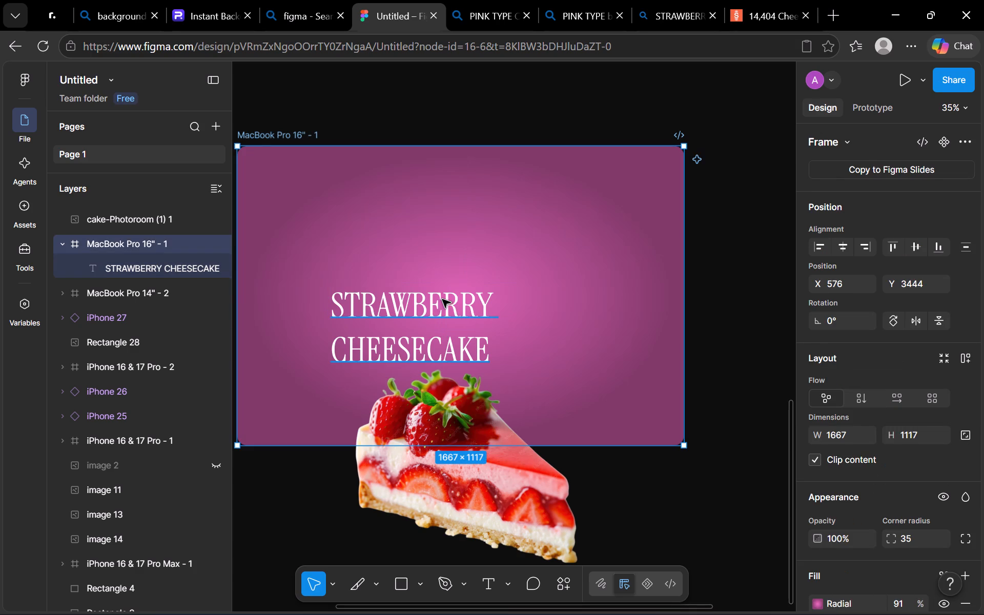
pyautogui.click(443, 310)
pyautogui.moveTo(443, 310); pyautogui.dragTo(428, 295)
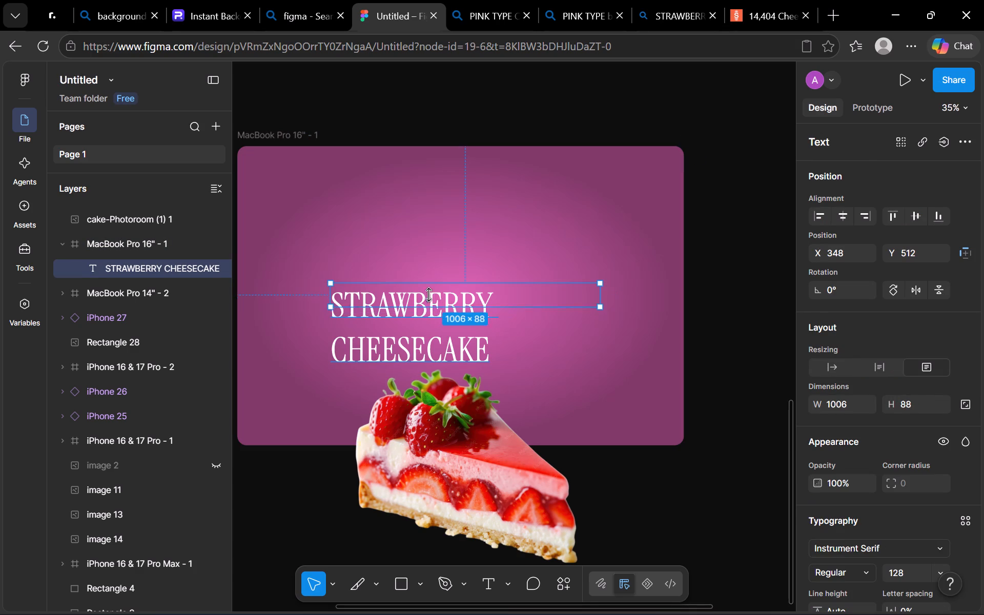
pyautogui.moveTo(428, 295); pyautogui.dragTo(446, 370)
pyautogui.click(677, 506)
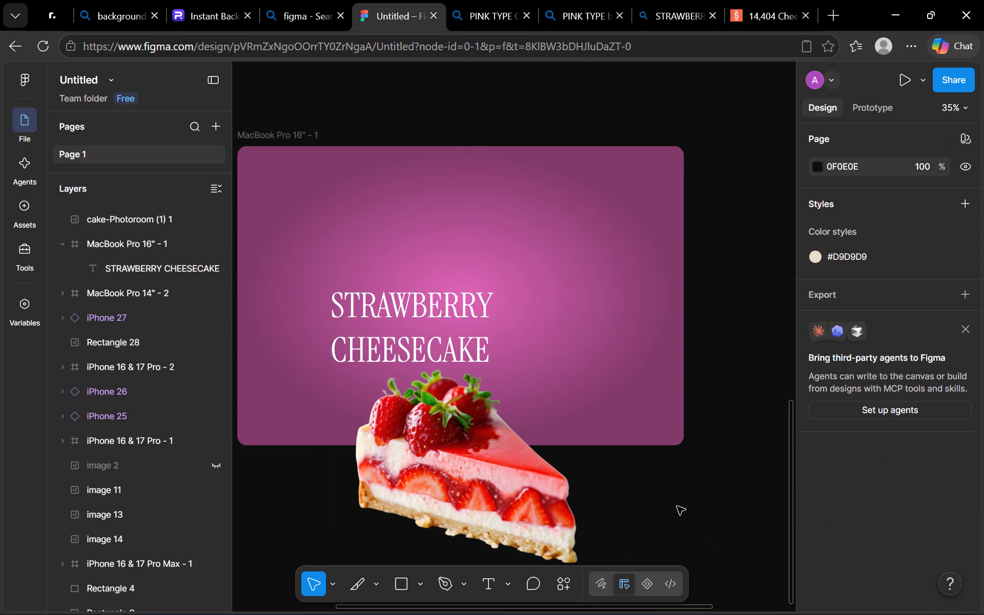
# Move the STRAWBERRY CHEESECAKE heading up within the frame, to about X 423, Y 337.
pyautogui.moveTo(449, 337); pyautogui.dragTo(443, 292)
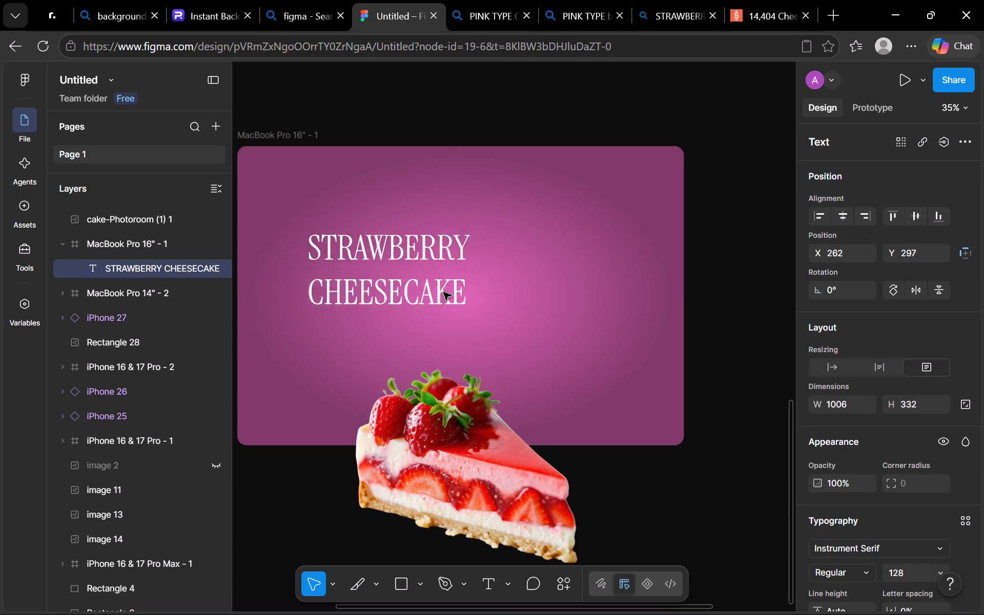
pyautogui.moveTo(443, 292); pyautogui.dragTo(469, 290)
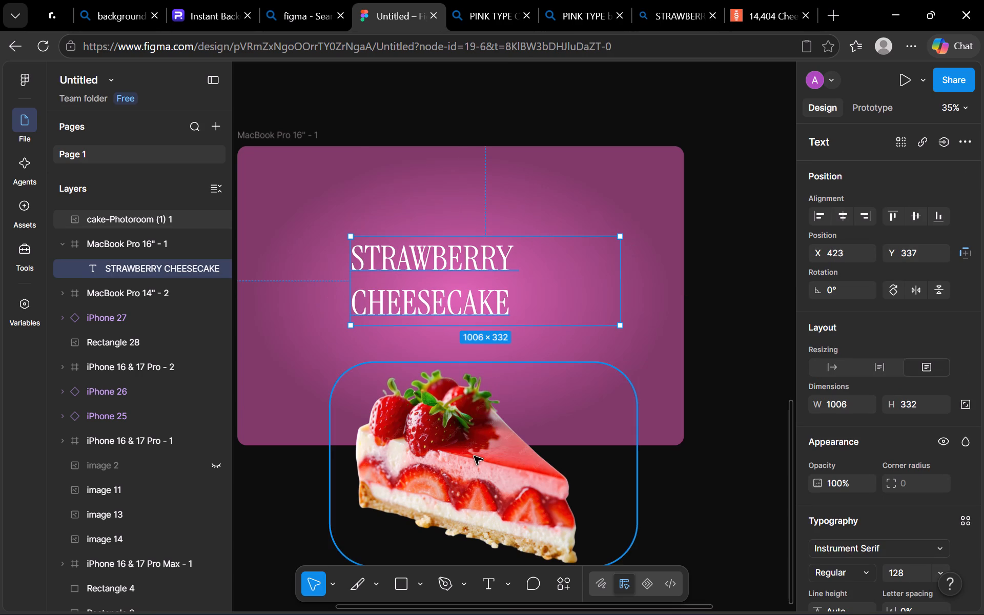
# Move the cheesecake cutout back into the MacBook Pro 16" frame, over the heading, at about X 282, Y 289.
pyautogui.moveTo(474, 457); pyautogui.dragTo(458, 318)
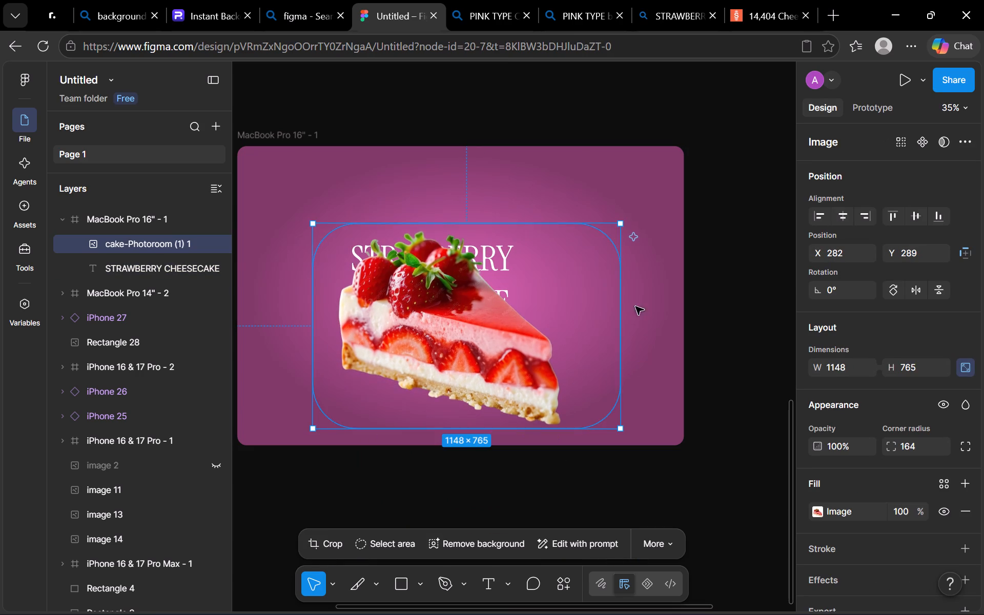
# Send the cheesecake cutout to the back so it sits behind the STRAWBERRY CHEESECAKE heading.
pyautogui.click(496, 321)
pyautogui.rightClick(496, 321)
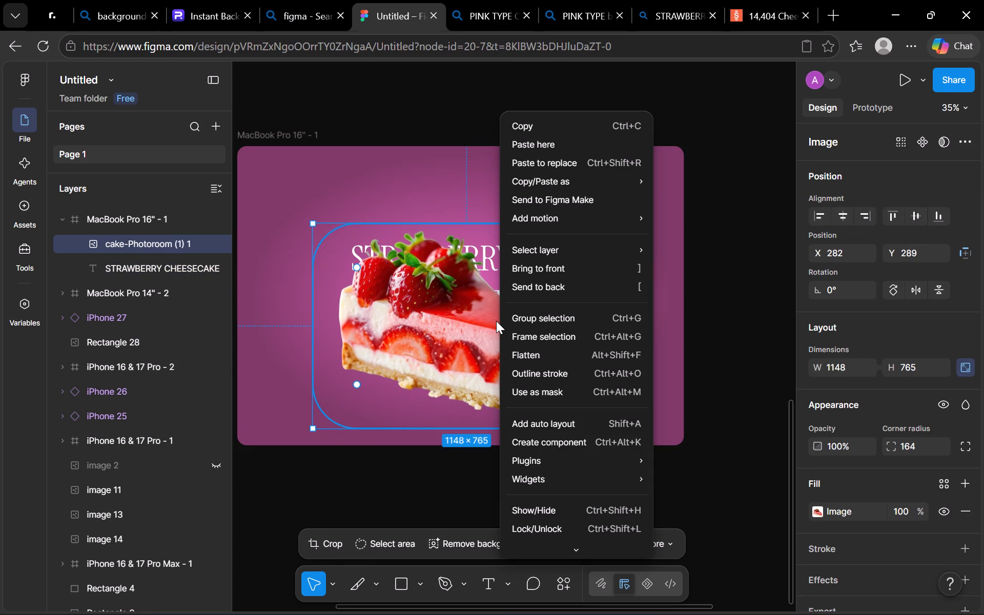
pyautogui.click(545, 288)
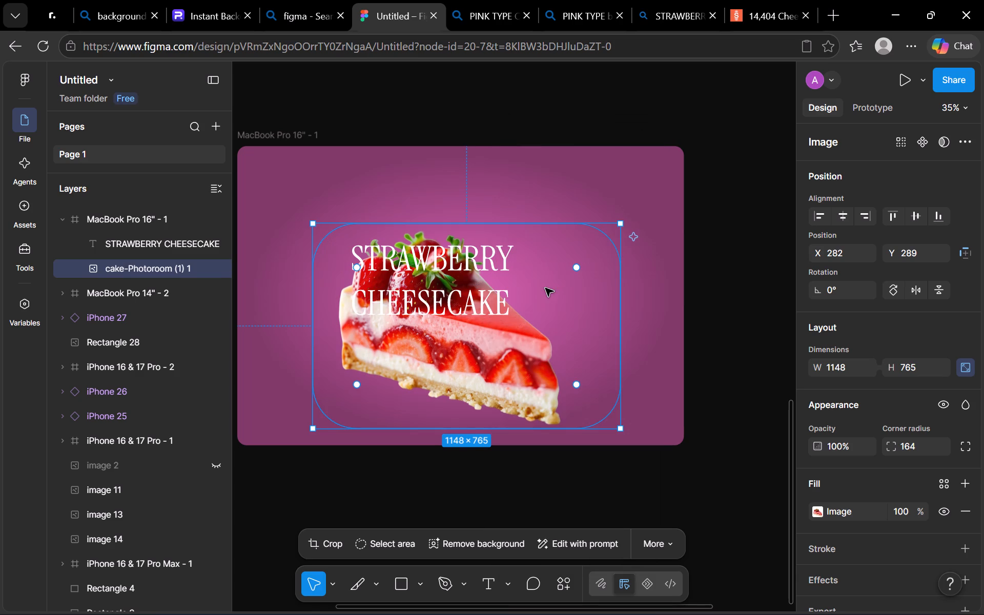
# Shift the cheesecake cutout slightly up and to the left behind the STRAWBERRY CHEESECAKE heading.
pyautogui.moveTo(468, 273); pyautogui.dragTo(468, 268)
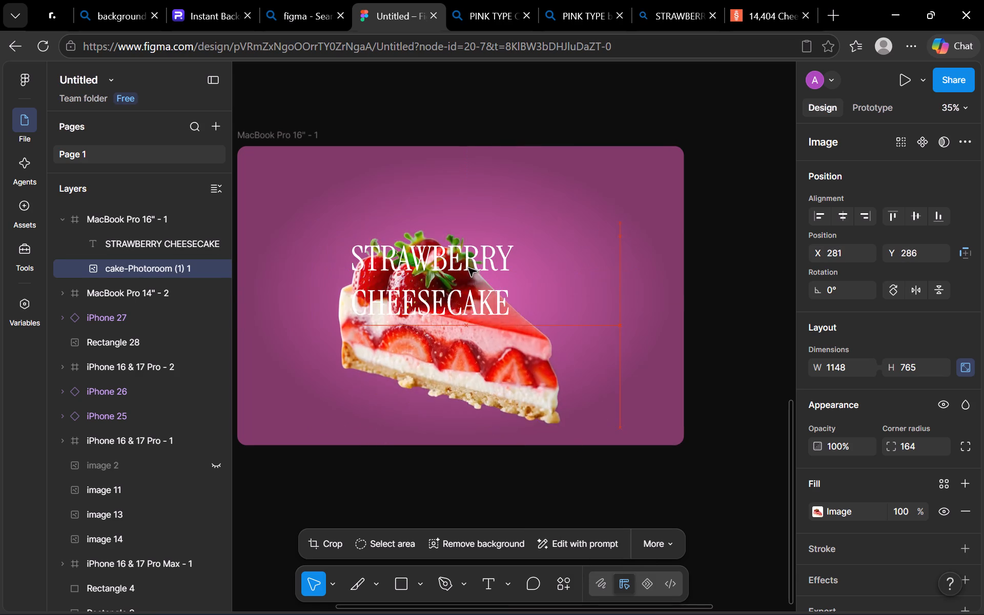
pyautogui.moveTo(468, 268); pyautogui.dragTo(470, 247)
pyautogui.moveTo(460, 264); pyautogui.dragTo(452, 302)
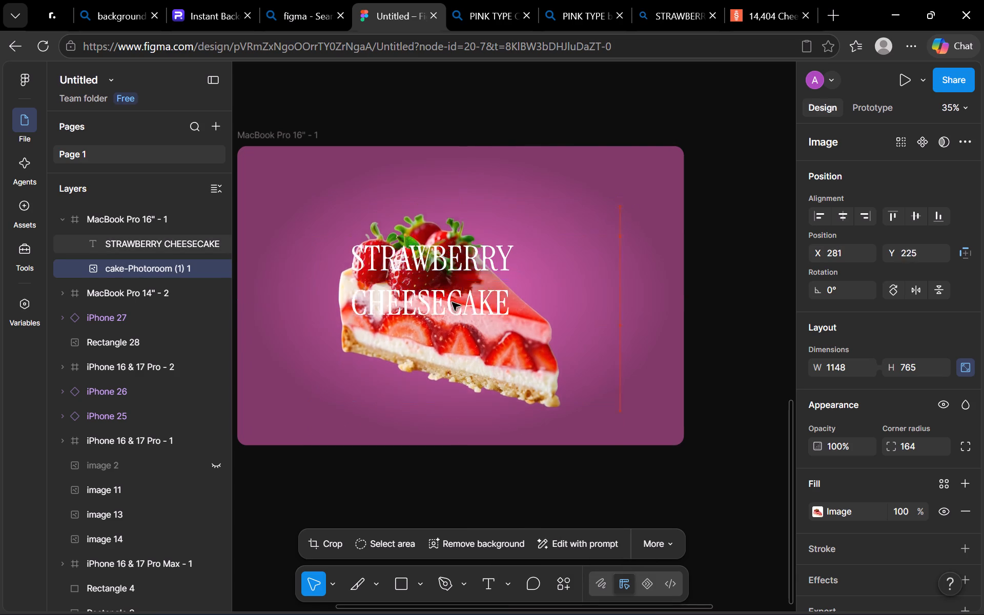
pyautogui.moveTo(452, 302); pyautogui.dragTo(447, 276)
# Examine the colour styles offered for the STRAWBERRY CHEESECAKE heading's fill.
pyautogui.click(474, 265)
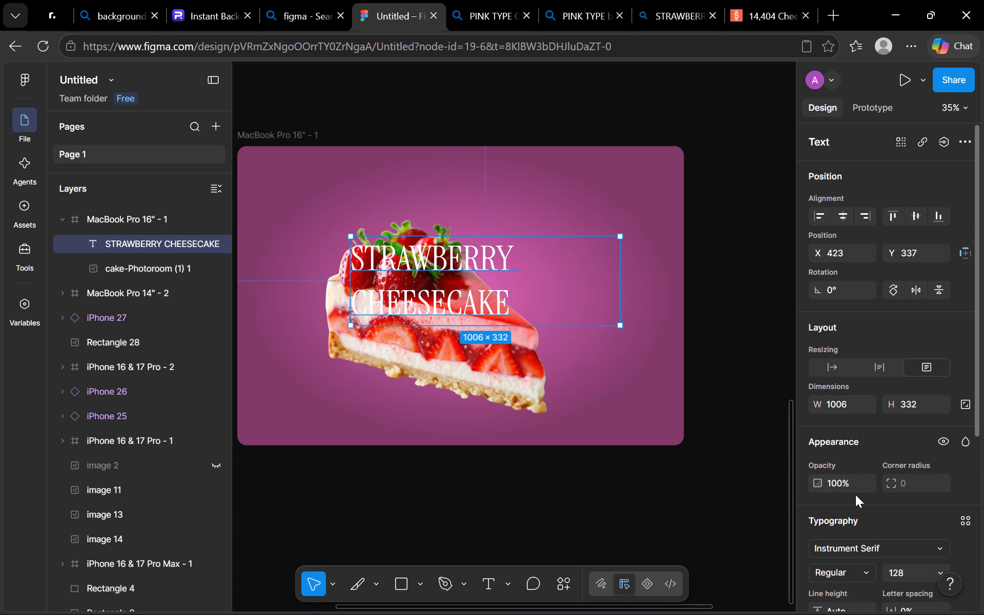
pyautogui.scroll(-3, 855, 495)
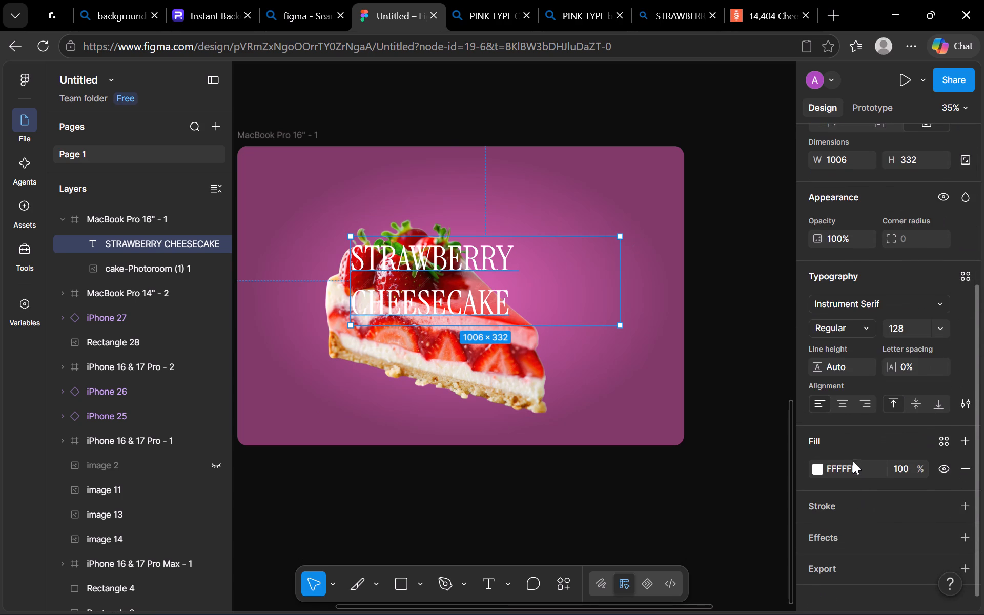
pyautogui.click(853, 473)
pyautogui.scroll(-2, 835, 409)
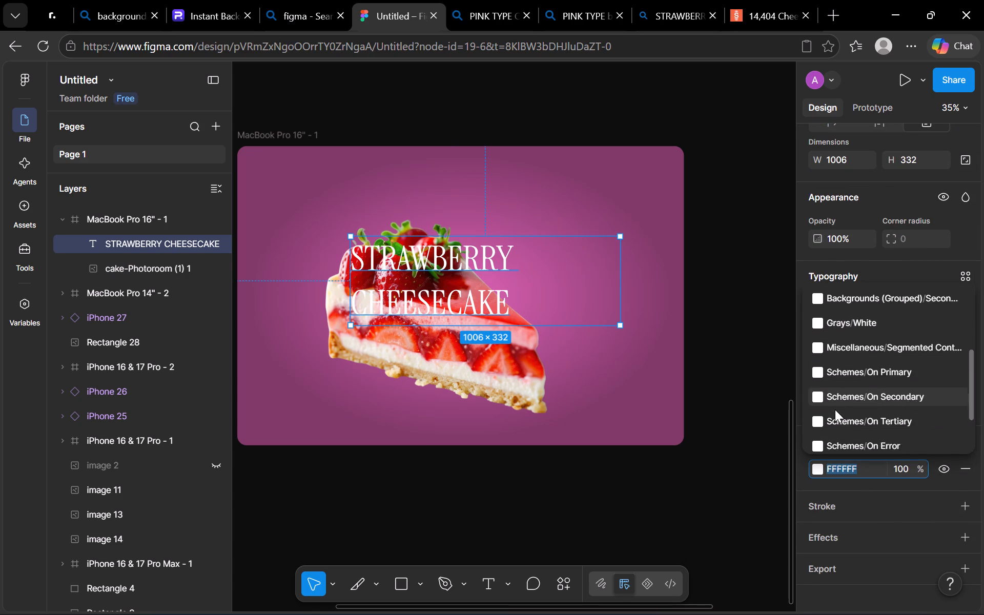
pyautogui.scroll(-2, 835, 409)
pyautogui.scroll(6, 835, 409)
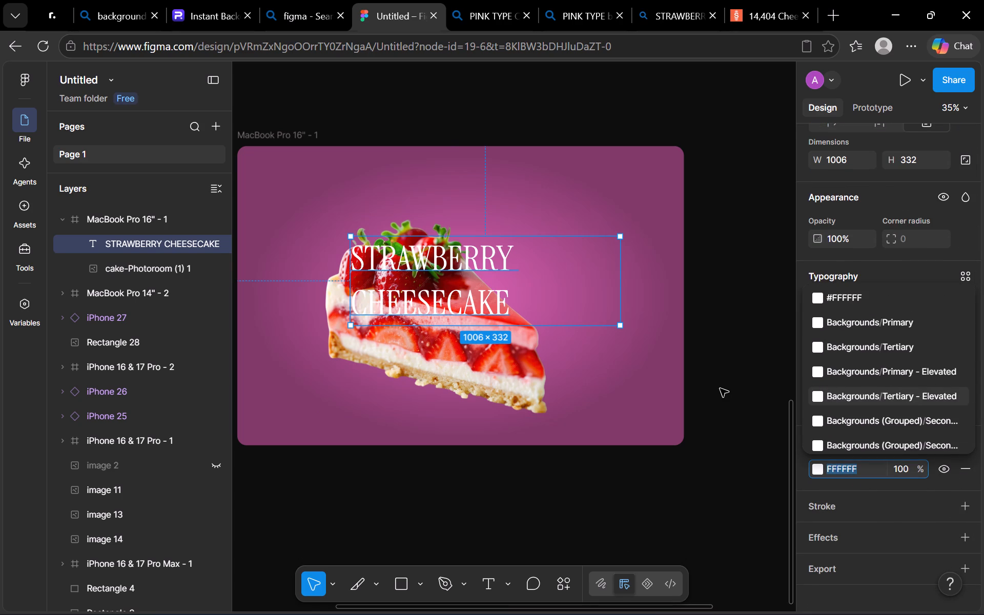
pyautogui.click(720, 388)
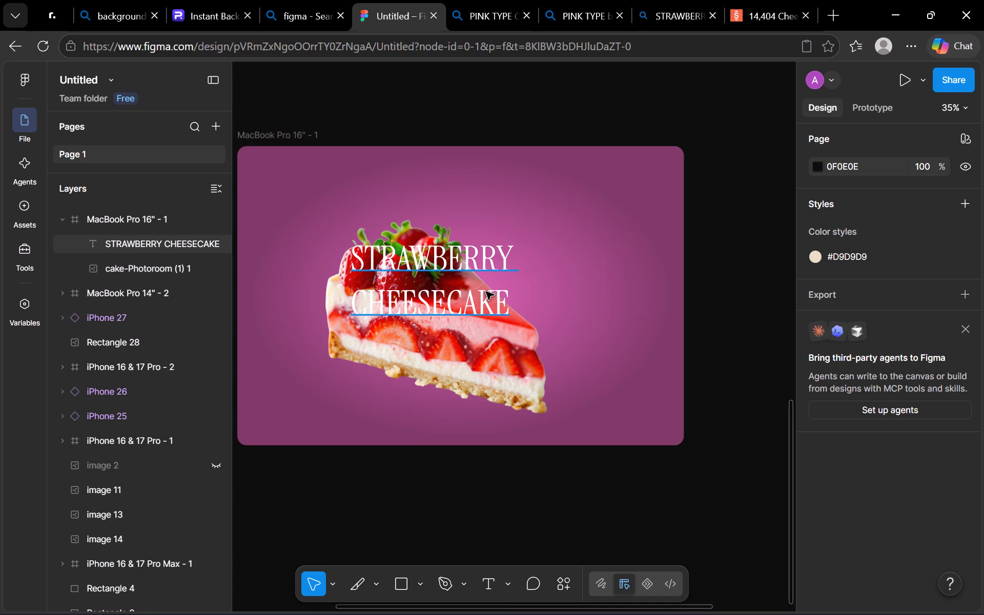
pyautogui.click(485, 291)
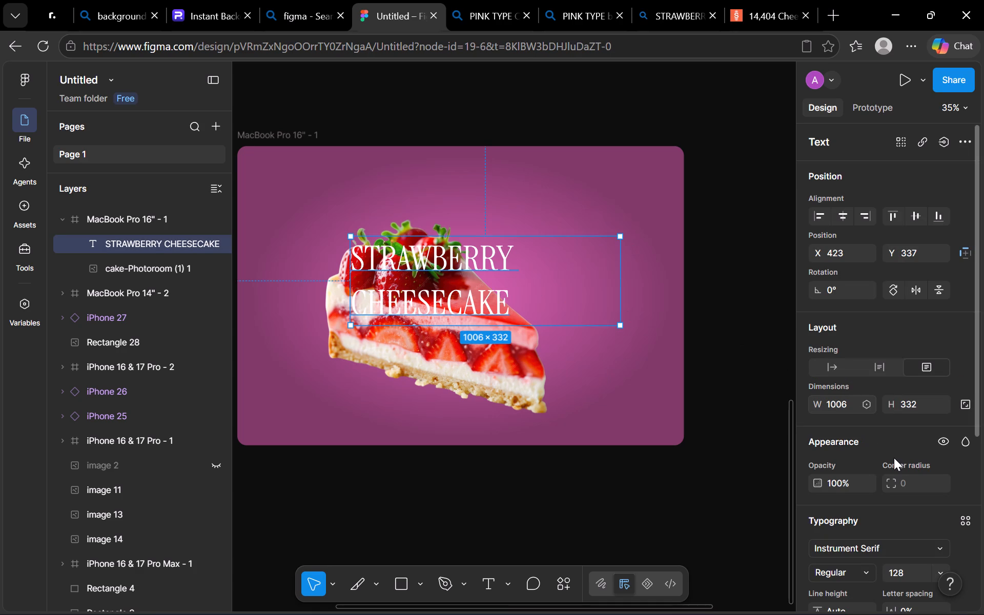
pyautogui.scroll(-3, 894, 458)
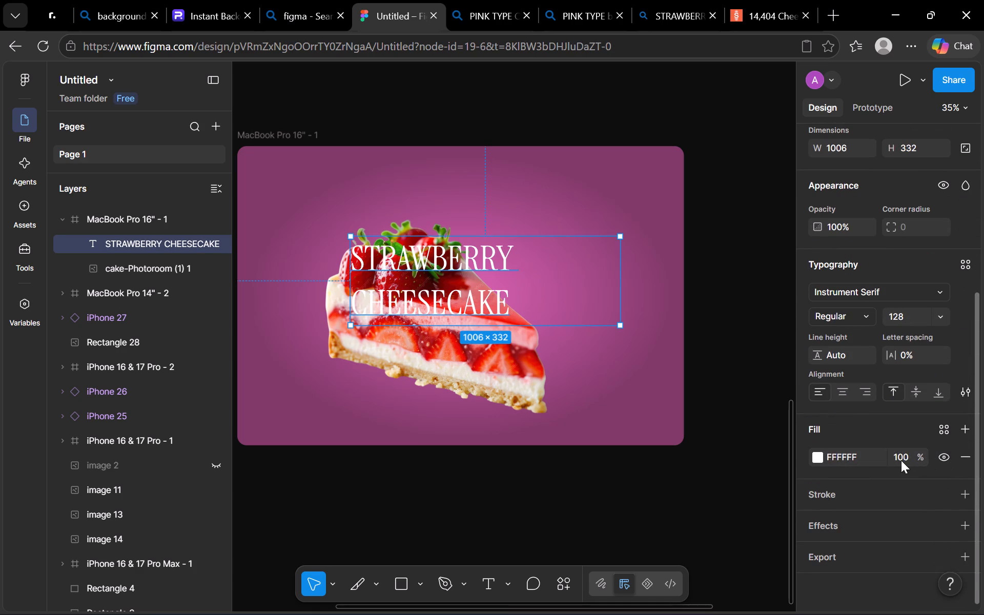
pyautogui.click(882, 456)
pyautogui.scroll(-1, 882, 456)
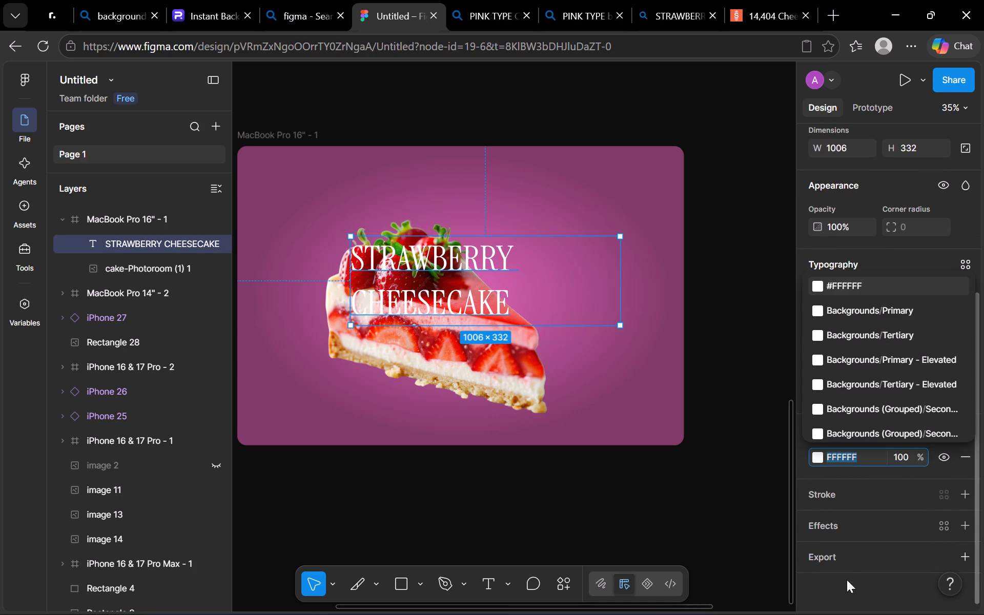
pyautogui.click(709, 465)
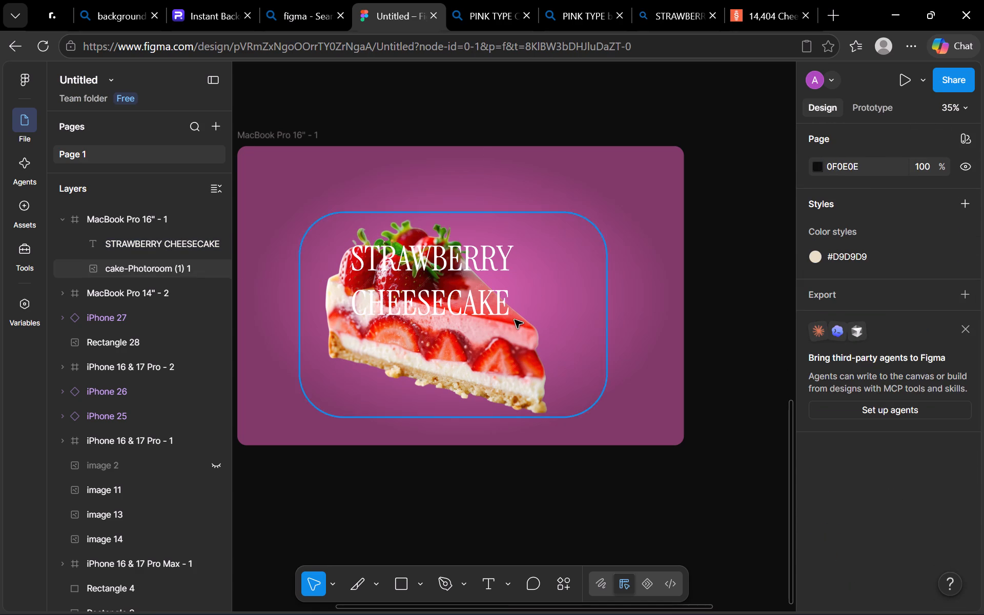
# Reposition the cheesecake cutout behind the heading within the MacBook Pro 16" frame, at about X 227, Y 176.
pyautogui.moveTo(473, 341); pyautogui.dragTo(449, 274)
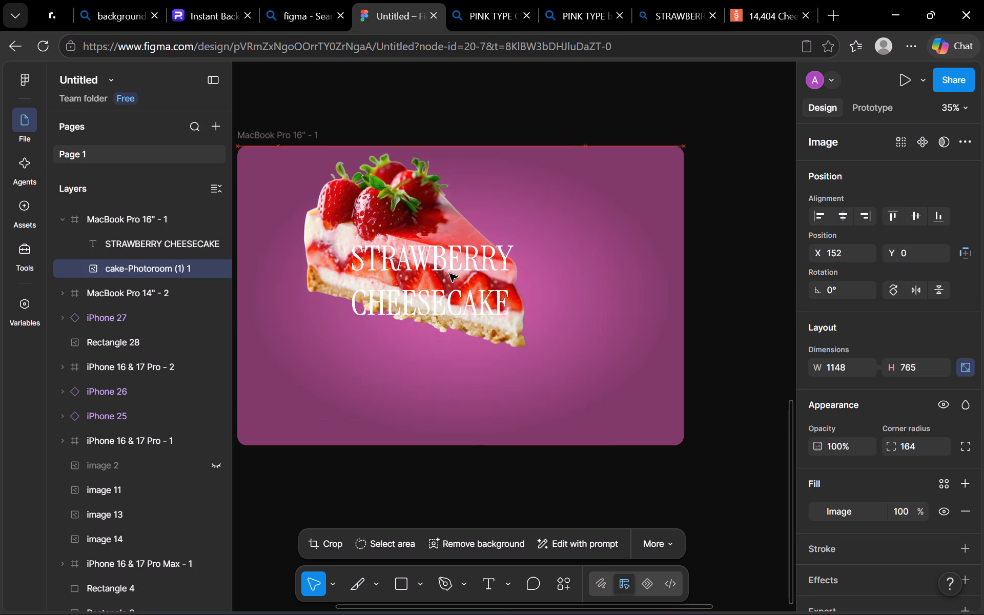
pyautogui.moveTo(449, 274); pyautogui.dragTo(438, 326)
pyautogui.moveTo(452, 292); pyautogui.dragTo(442, 297)
pyautogui.moveTo(469, 263); pyautogui.dragTo(499, 188)
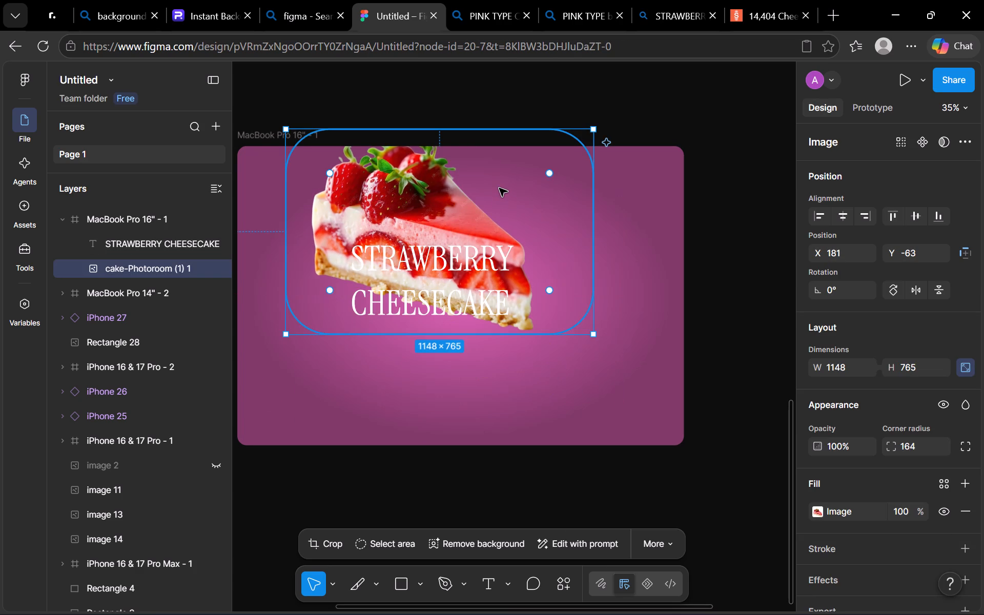
pyautogui.moveTo(468, 212); pyautogui.dragTo(480, 279)
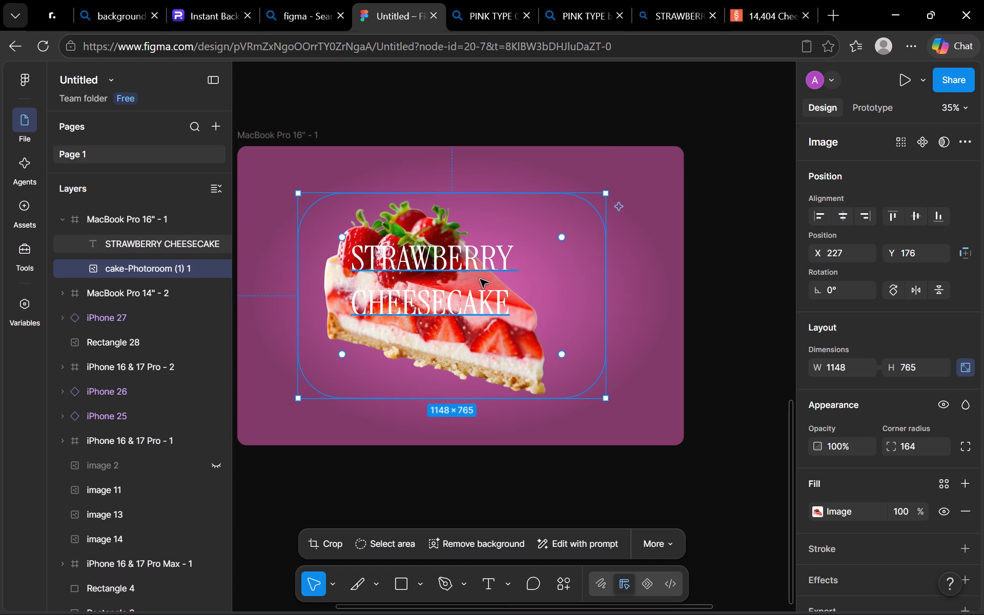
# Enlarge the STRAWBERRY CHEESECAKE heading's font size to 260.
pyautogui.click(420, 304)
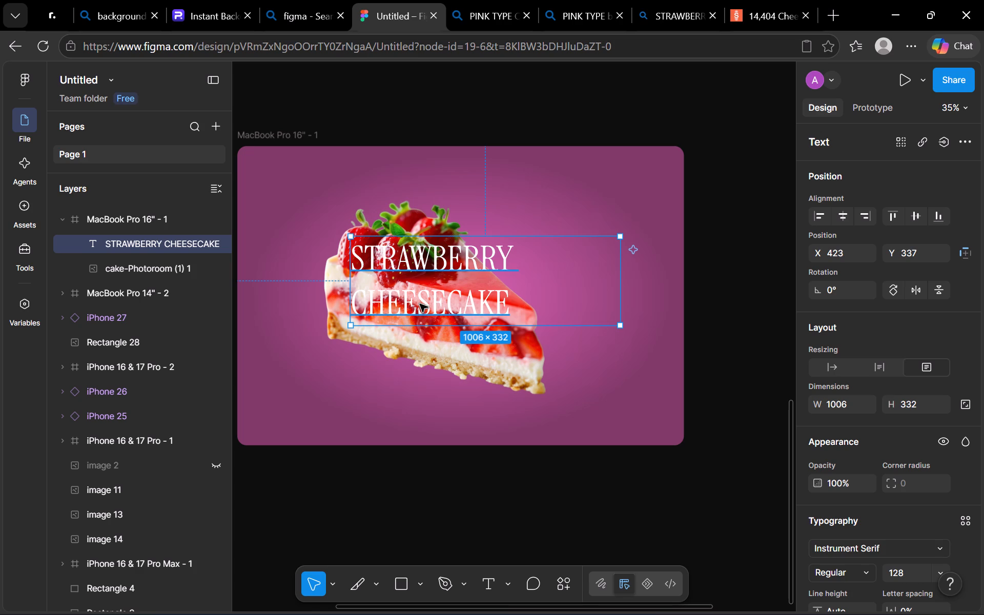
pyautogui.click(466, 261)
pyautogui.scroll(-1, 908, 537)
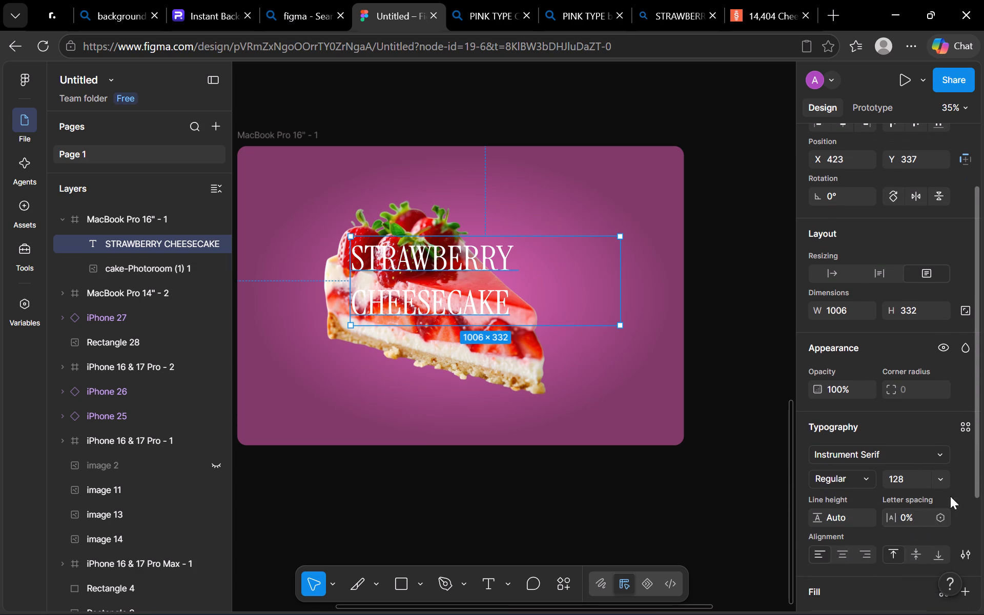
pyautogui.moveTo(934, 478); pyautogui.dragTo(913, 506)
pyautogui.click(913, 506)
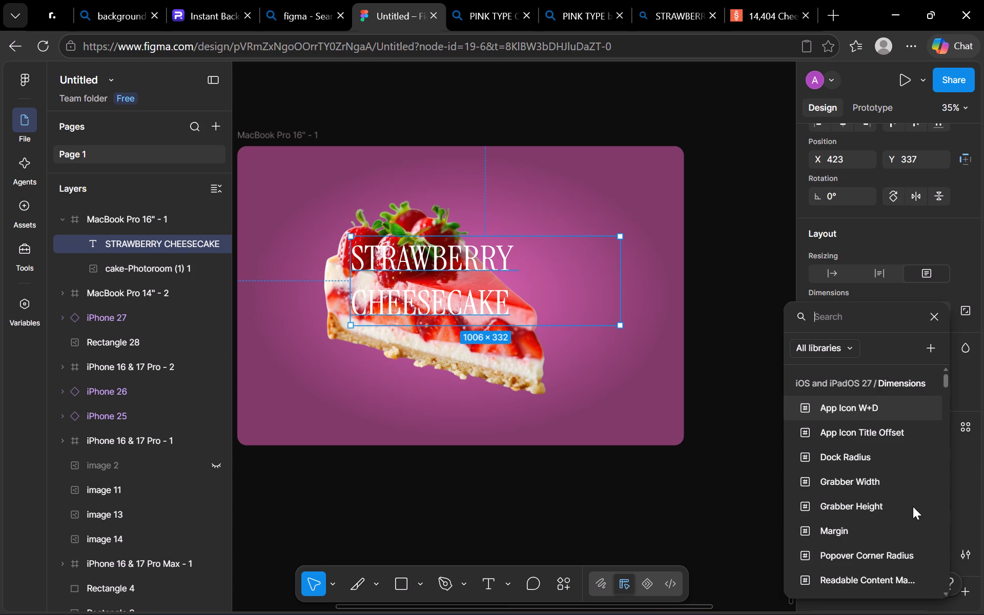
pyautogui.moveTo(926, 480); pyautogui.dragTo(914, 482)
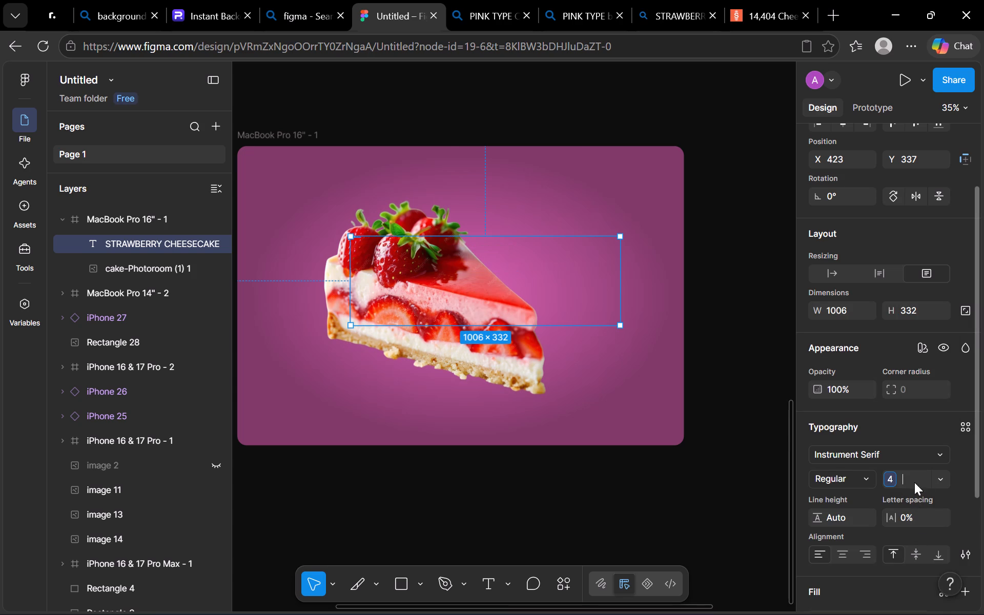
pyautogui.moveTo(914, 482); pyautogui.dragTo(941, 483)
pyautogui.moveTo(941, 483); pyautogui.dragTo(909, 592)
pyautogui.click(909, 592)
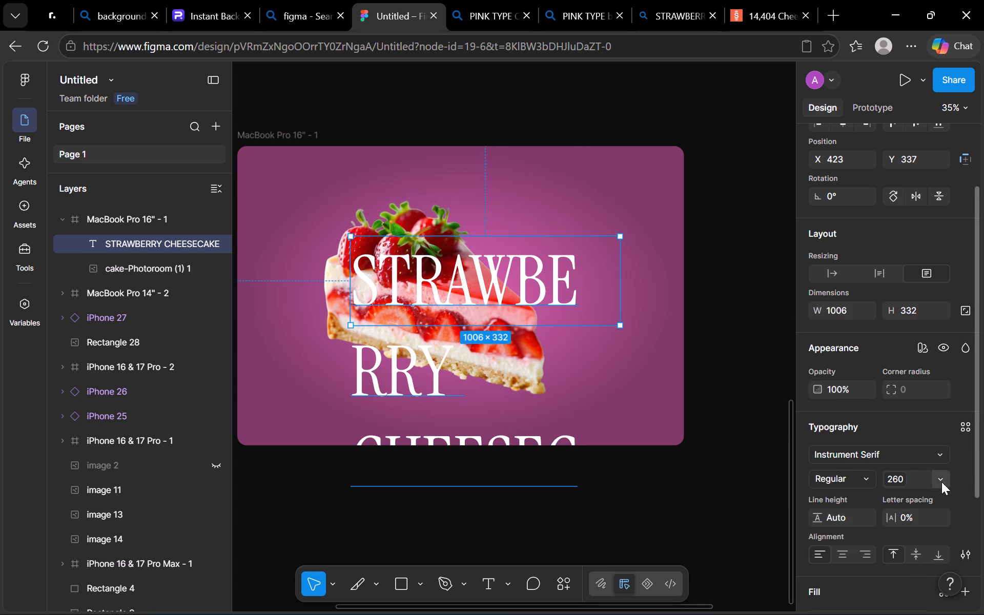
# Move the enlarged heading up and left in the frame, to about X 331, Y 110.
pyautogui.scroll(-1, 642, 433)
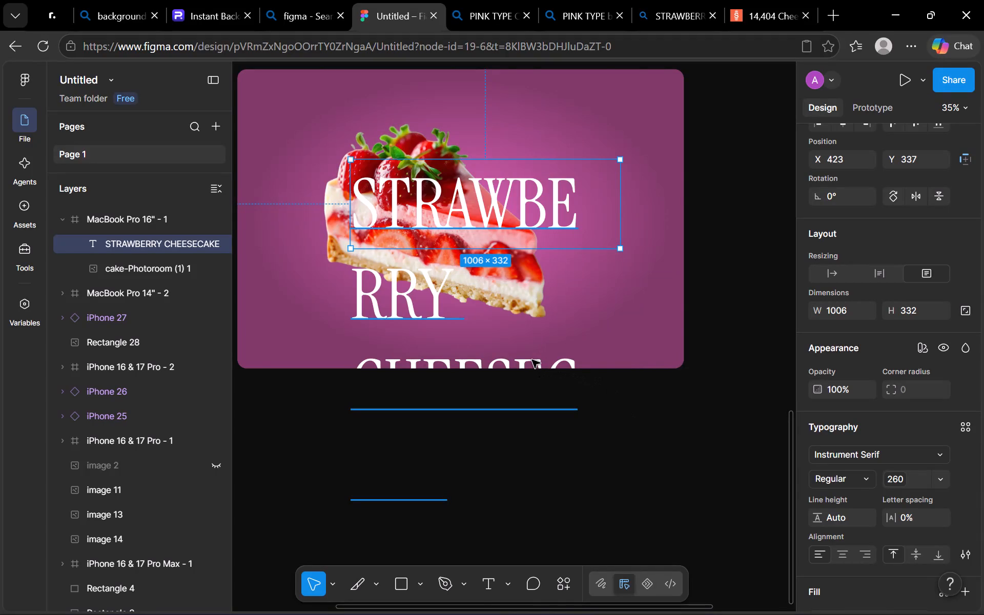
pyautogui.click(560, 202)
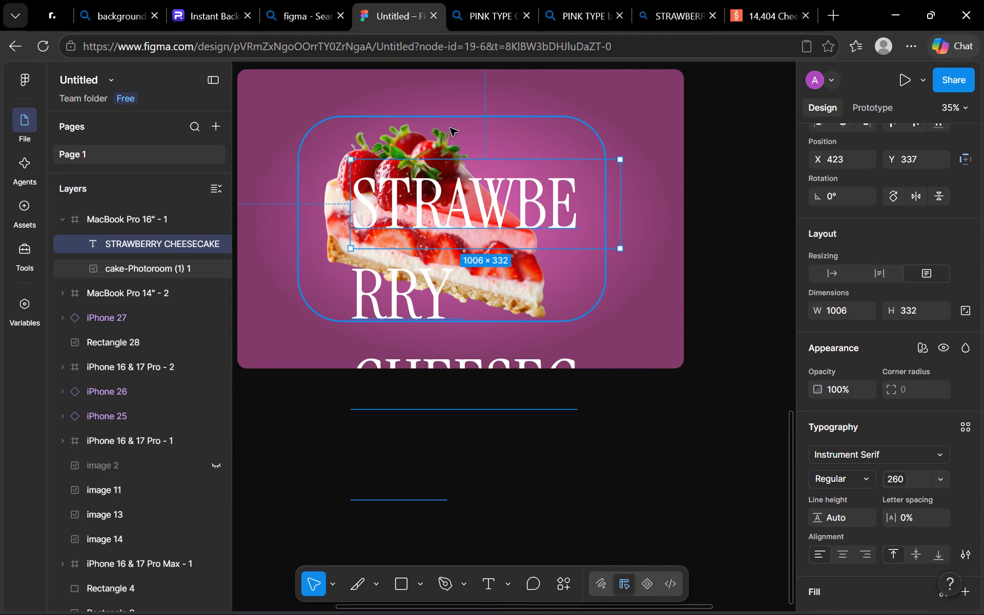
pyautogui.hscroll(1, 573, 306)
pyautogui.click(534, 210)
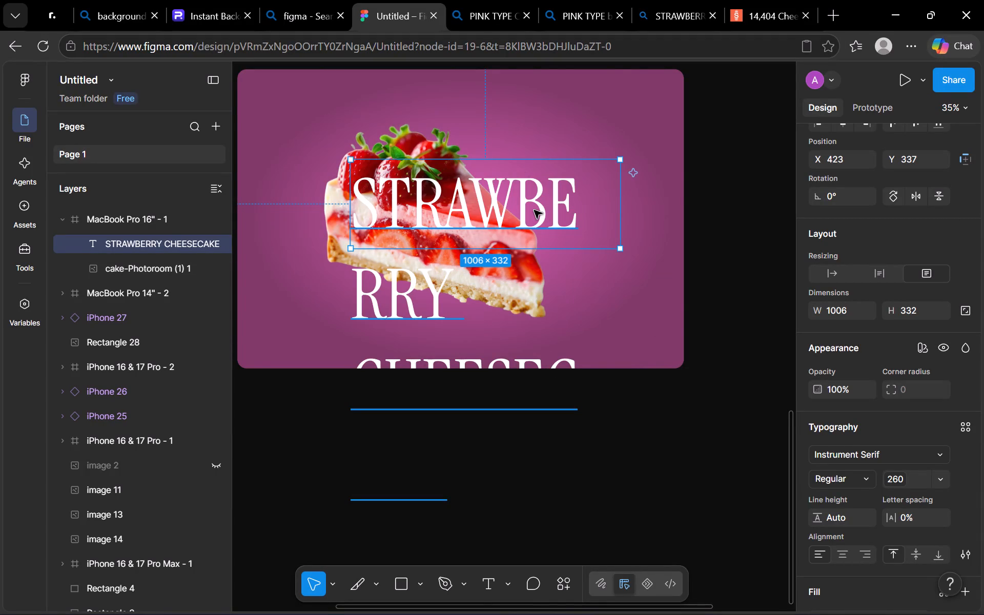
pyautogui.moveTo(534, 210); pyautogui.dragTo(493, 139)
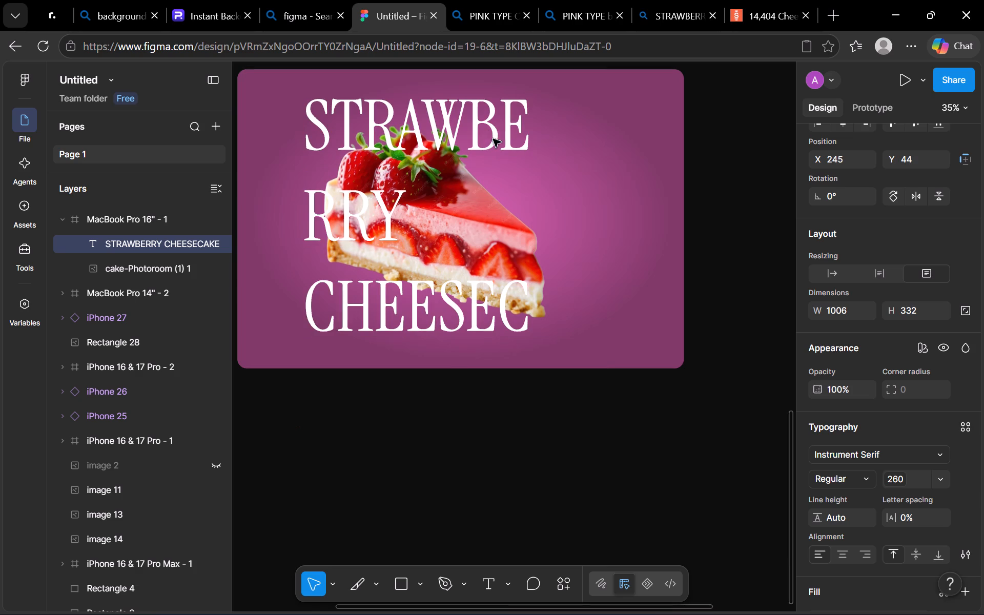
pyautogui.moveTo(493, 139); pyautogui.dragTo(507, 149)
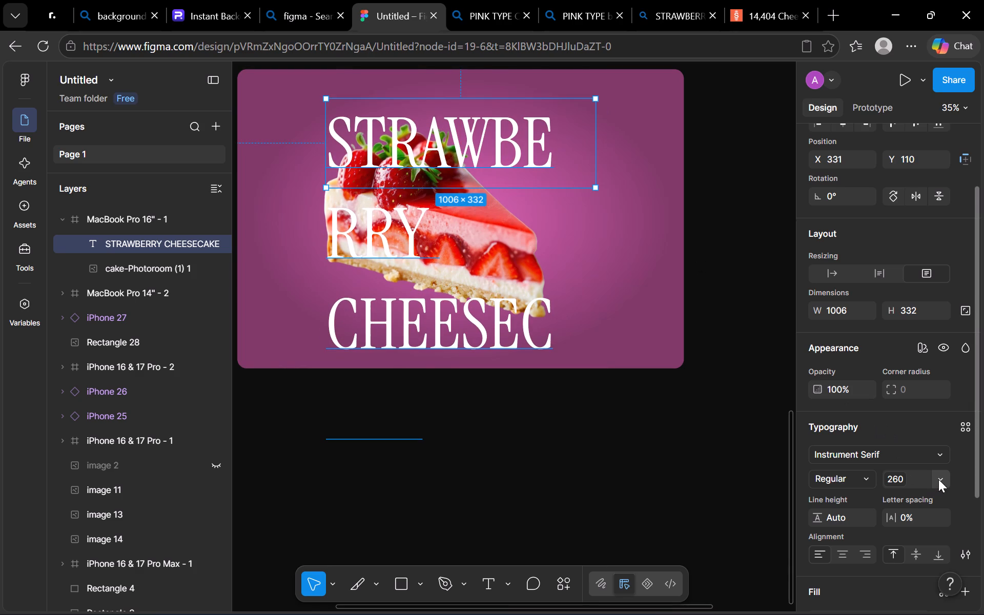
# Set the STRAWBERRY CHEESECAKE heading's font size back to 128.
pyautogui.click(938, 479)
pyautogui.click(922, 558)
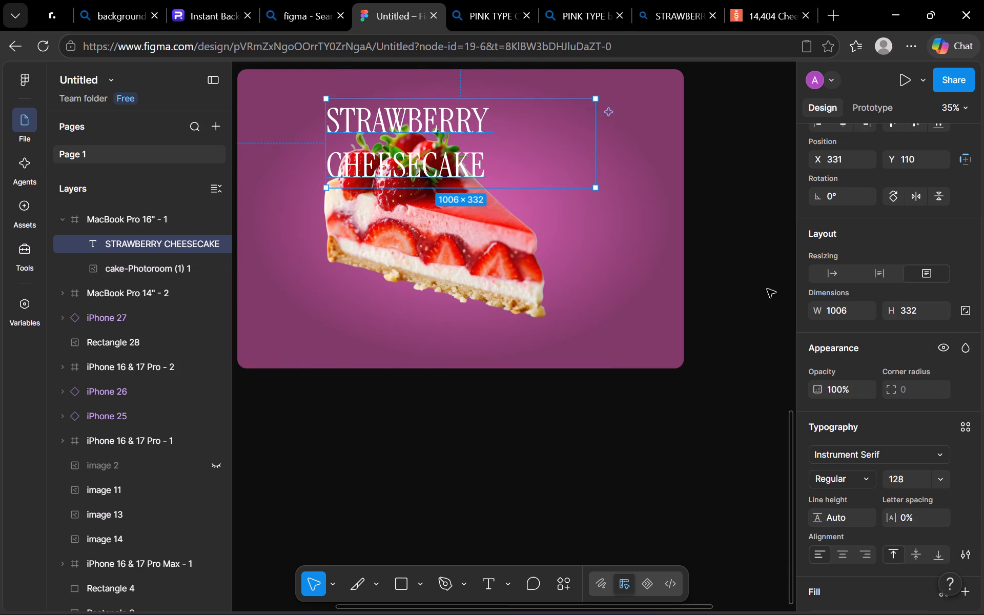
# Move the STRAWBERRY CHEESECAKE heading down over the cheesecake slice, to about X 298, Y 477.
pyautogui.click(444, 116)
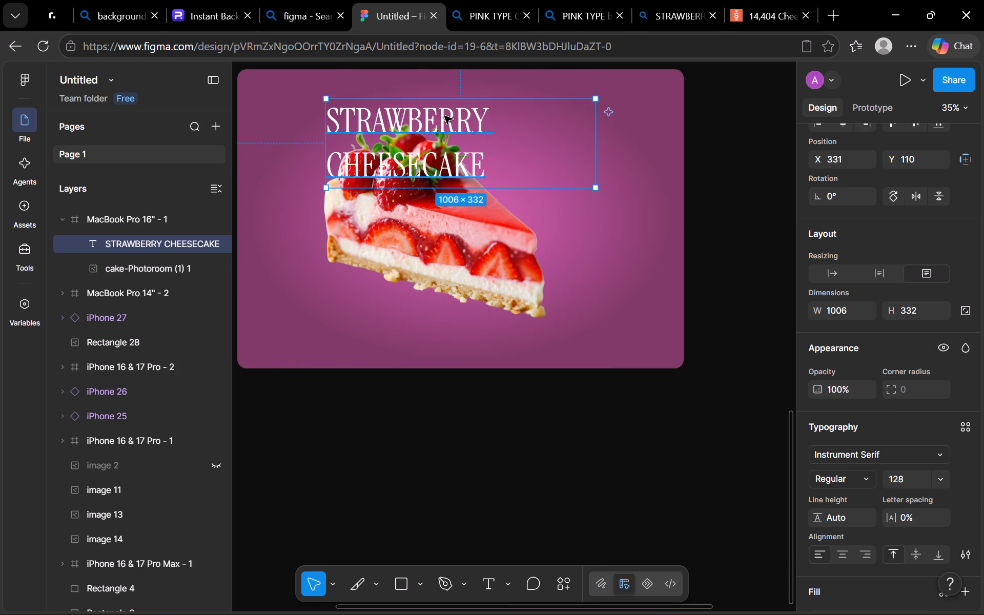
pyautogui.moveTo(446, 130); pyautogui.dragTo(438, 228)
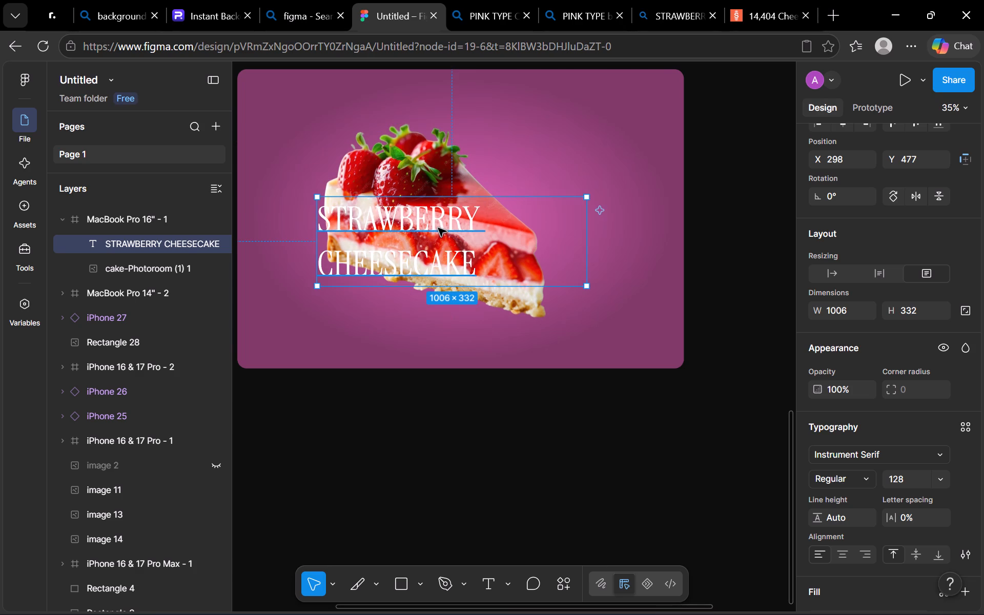
# Enlarge the STRAWBERRY CHEESECAKE heading's text box to about 1123 × 399.
pyautogui.moveTo(584, 199); pyautogui.dragTo(618, 179)
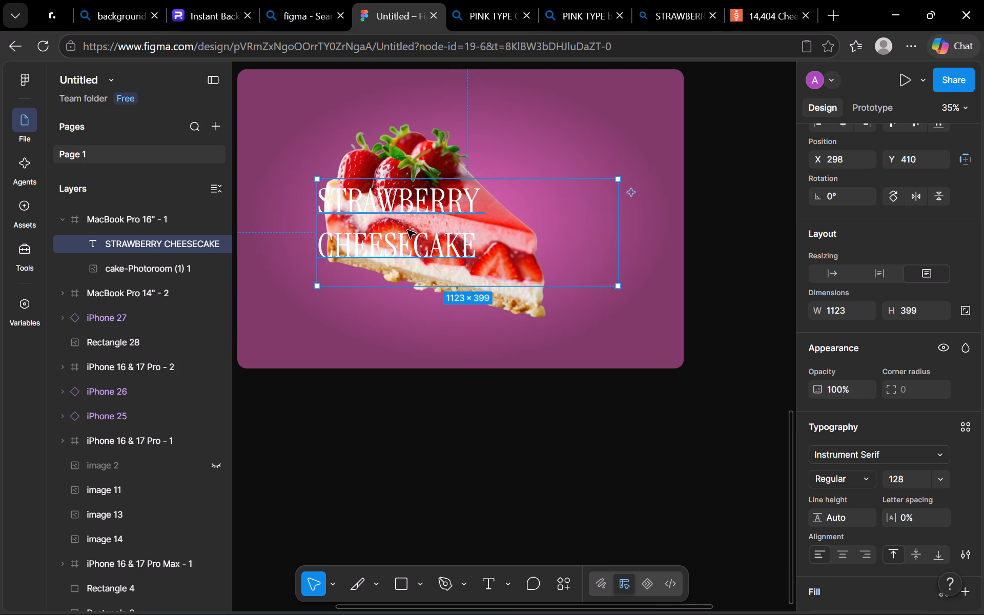
# Place the STRAWBERRY CHEESECAKE heading over the cheesecake slice at about X 404, Y 482 and deselect it.
pyautogui.moveTo(407, 230); pyautogui.dragTo(482, 283)
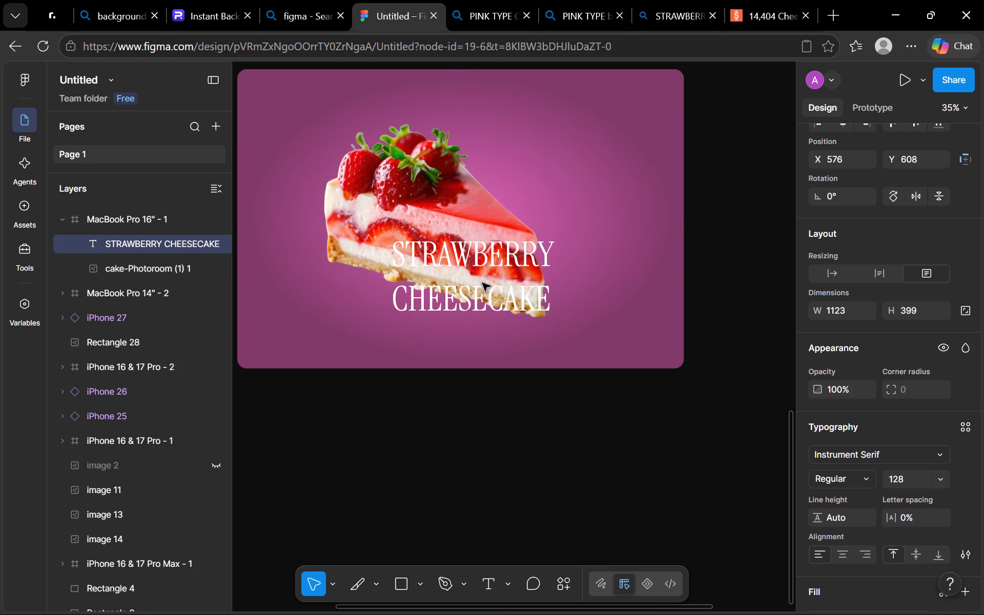
pyautogui.moveTo(482, 283); pyautogui.dragTo(436, 249)
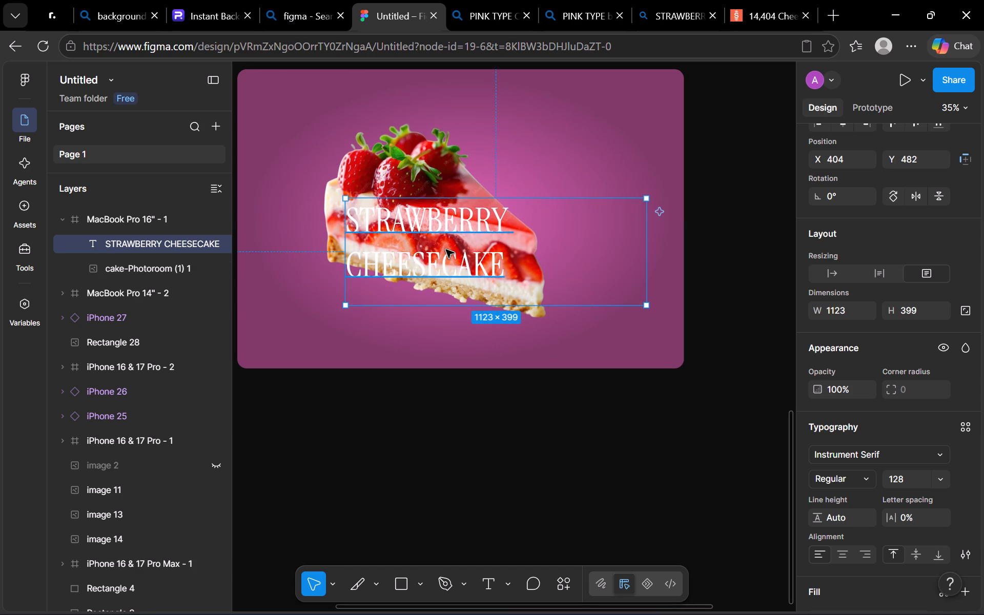
pyautogui.click(420, 466)
pyautogui.scroll(-1, 420, 466)
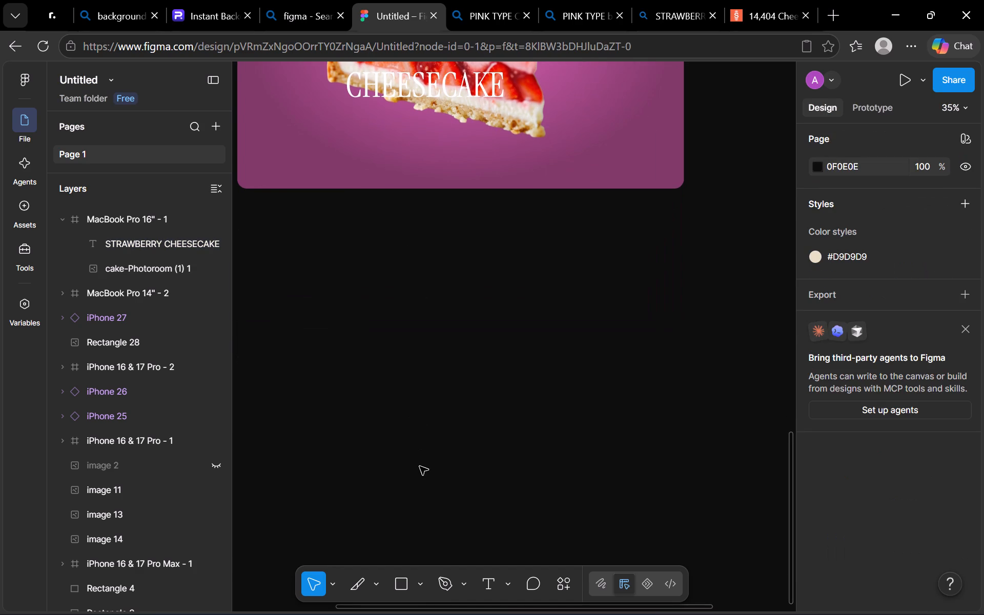
# Search the asset libraries for "mack".
pyautogui.click(23, 218)
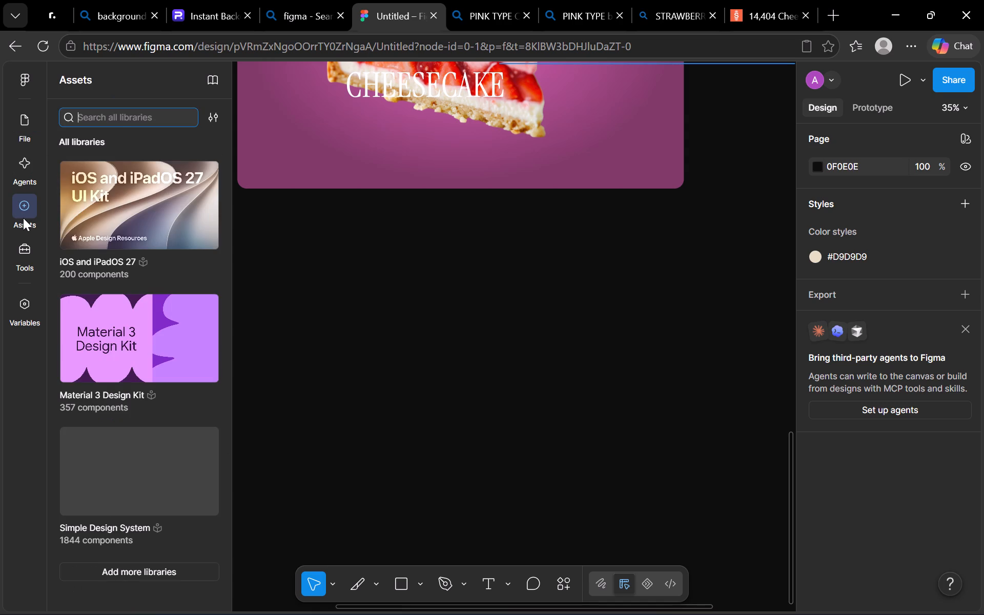
pyautogui.write('ma')
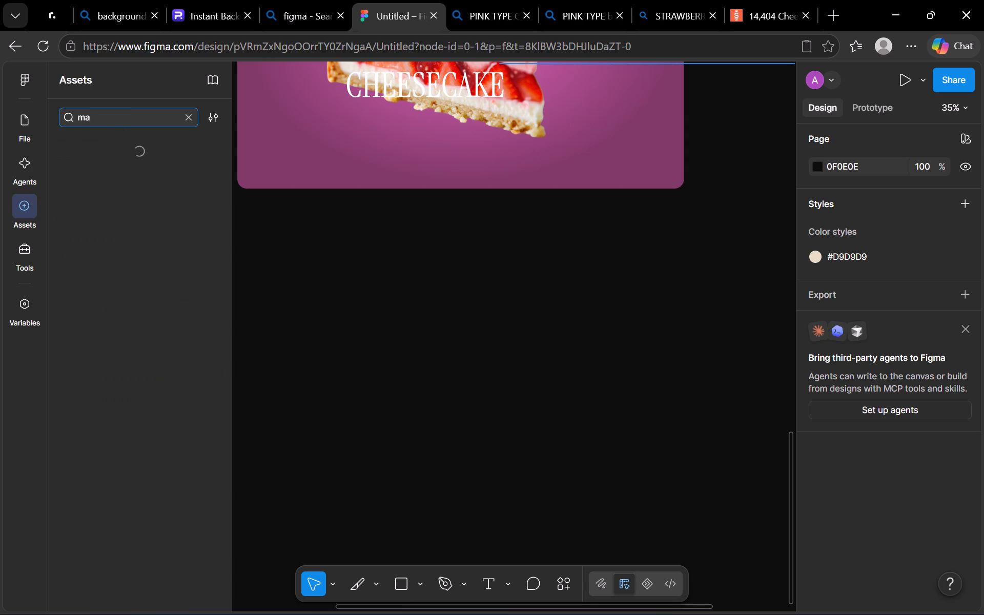
pyautogui.write('ck')
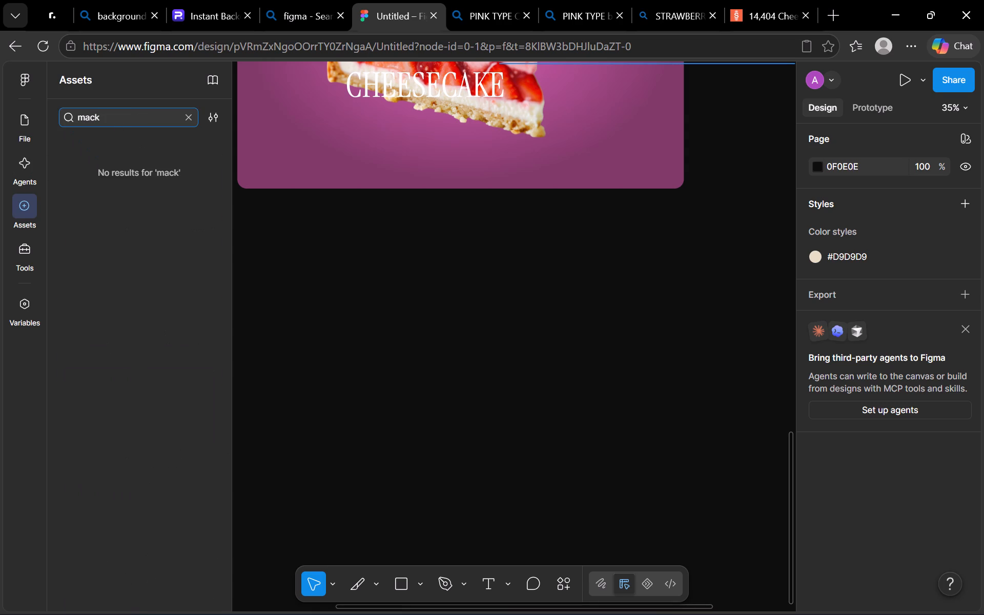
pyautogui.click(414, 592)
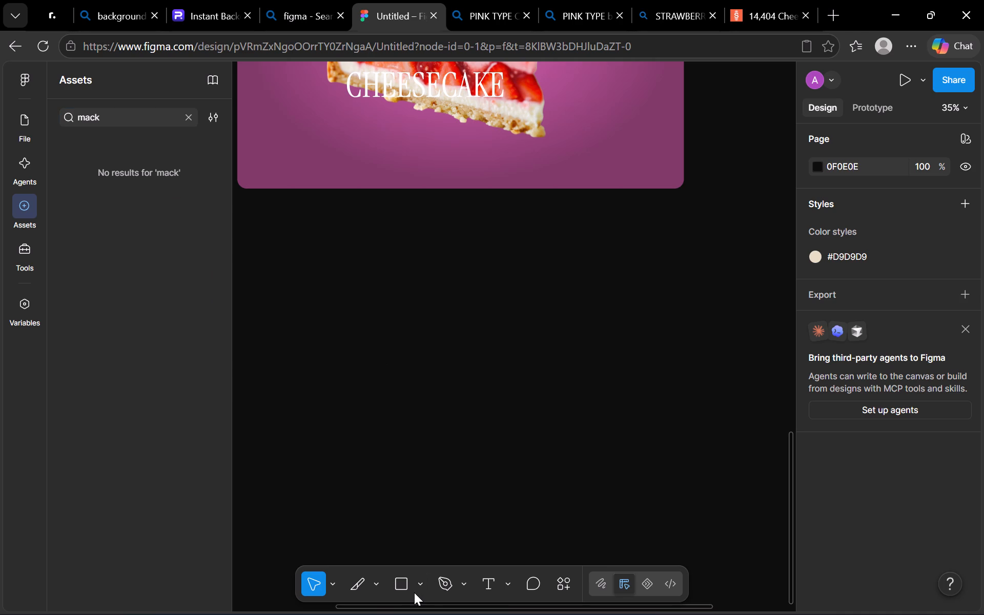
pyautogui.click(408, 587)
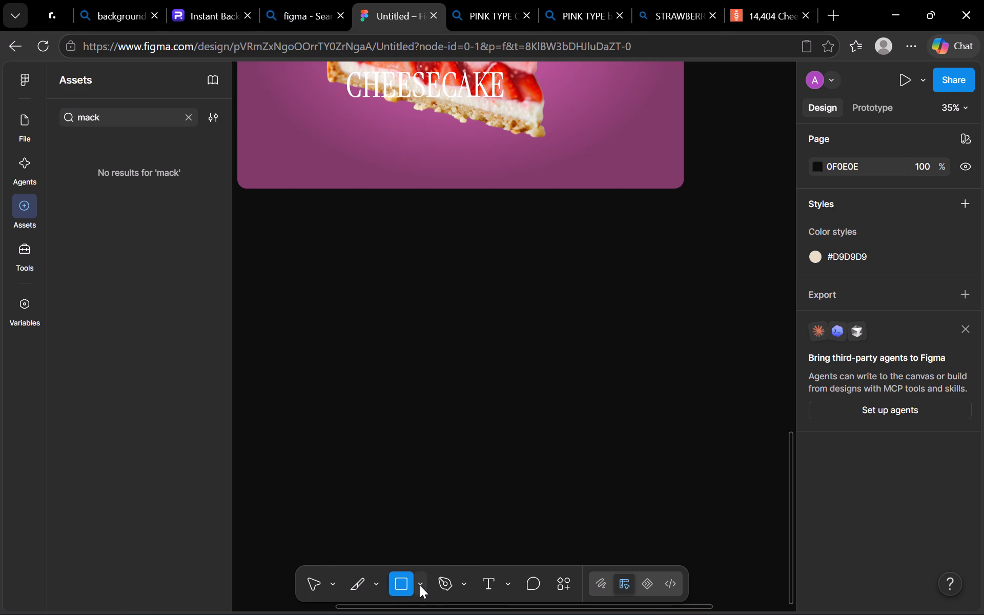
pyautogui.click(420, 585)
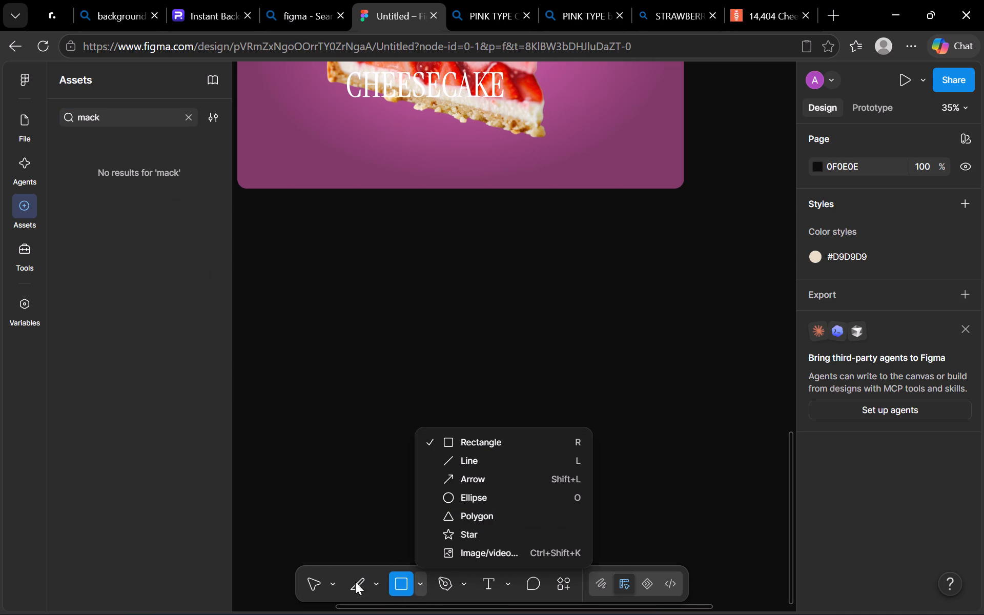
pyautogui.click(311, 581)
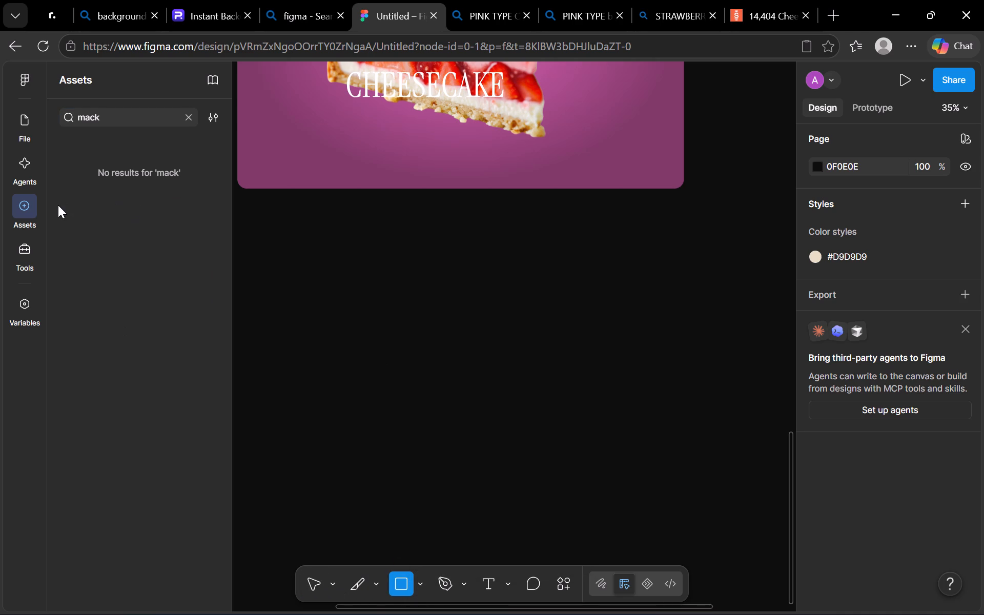
# Change the asset library search to "macbook".
pyautogui.click(26, 192)
pyautogui.click(121, 116)
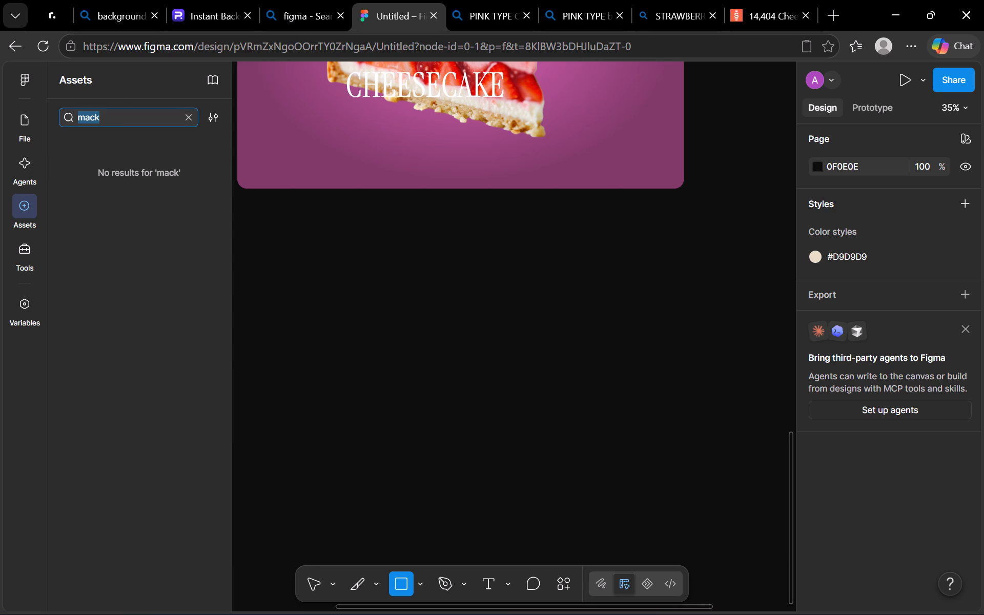
pyautogui.click(121, 116)
pyautogui.click(121, 116)
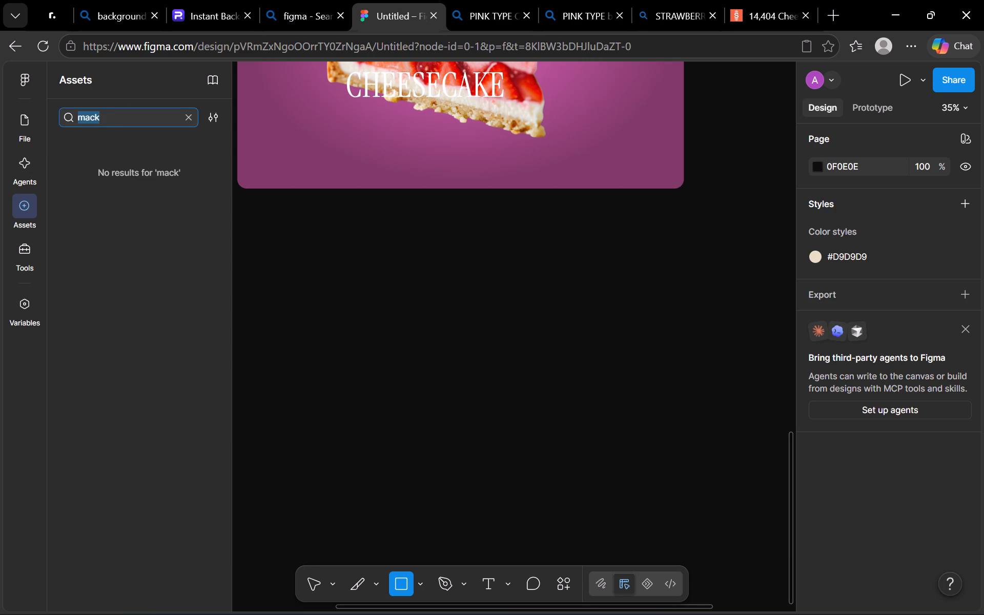
pyautogui.click(121, 116)
pyautogui.press('BackSpace')
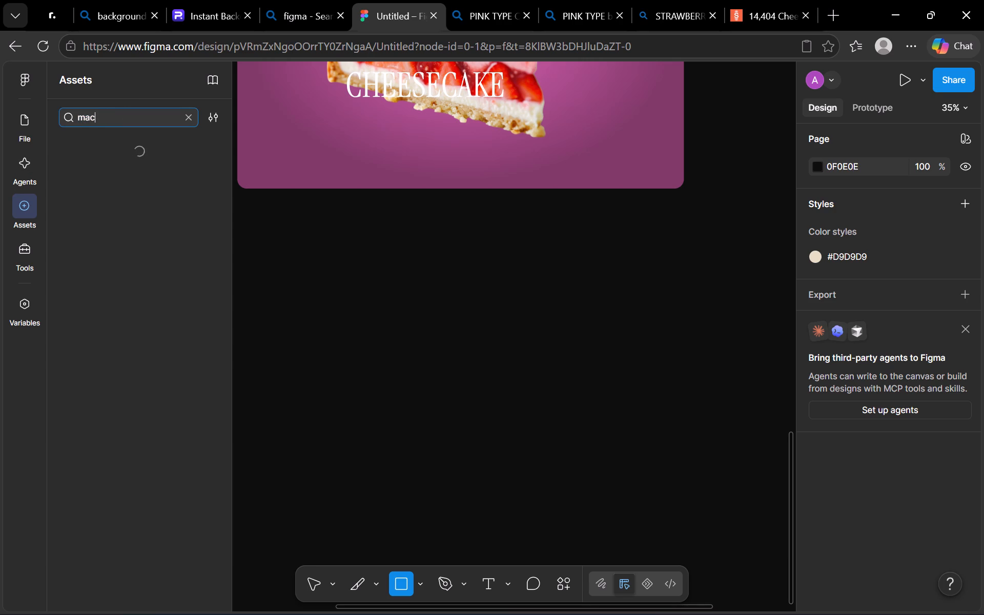
pyautogui.write('boo')
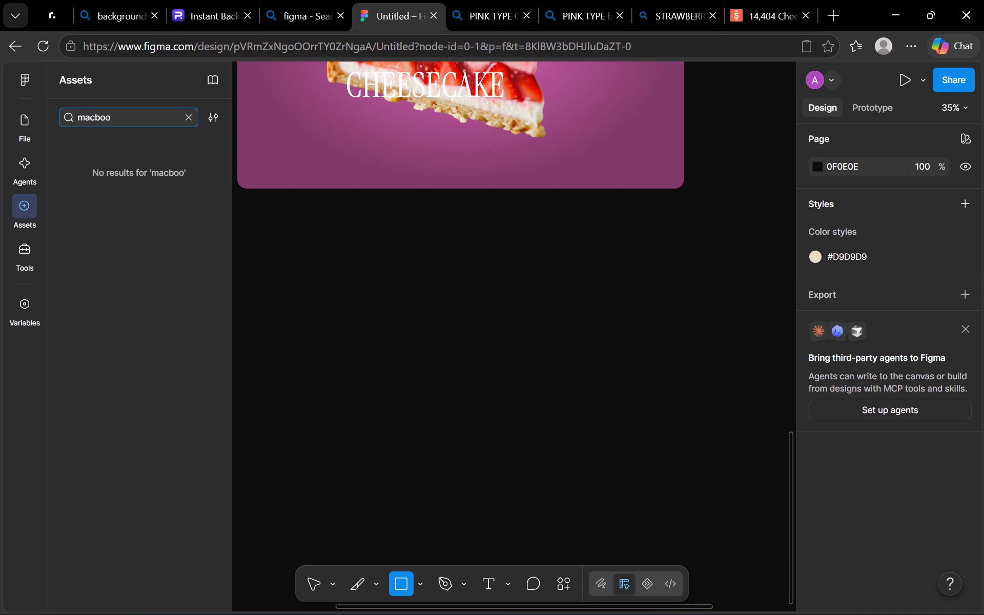
pyautogui.scroll(1, 121, 116)
pyautogui.press('k')
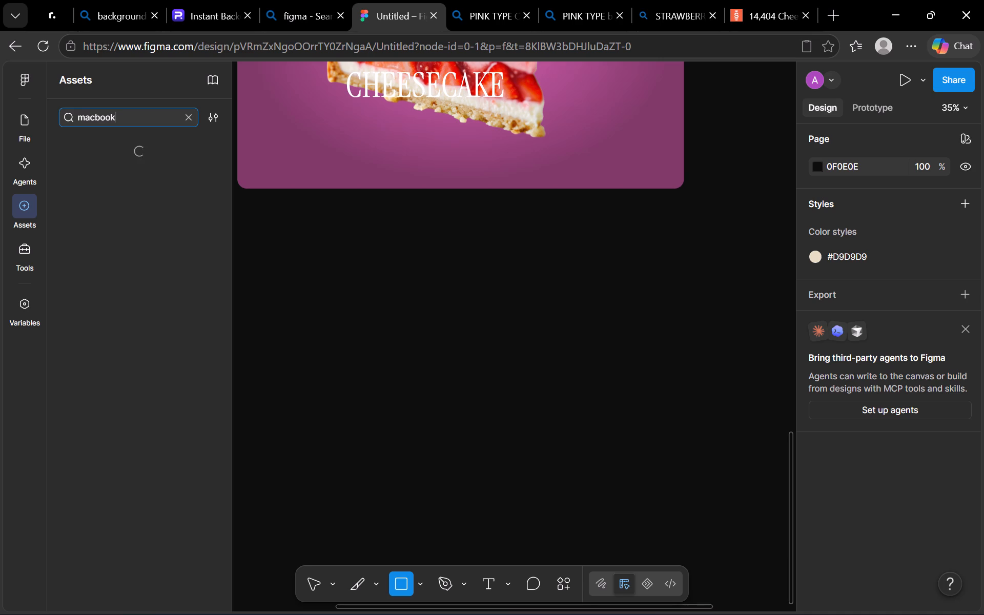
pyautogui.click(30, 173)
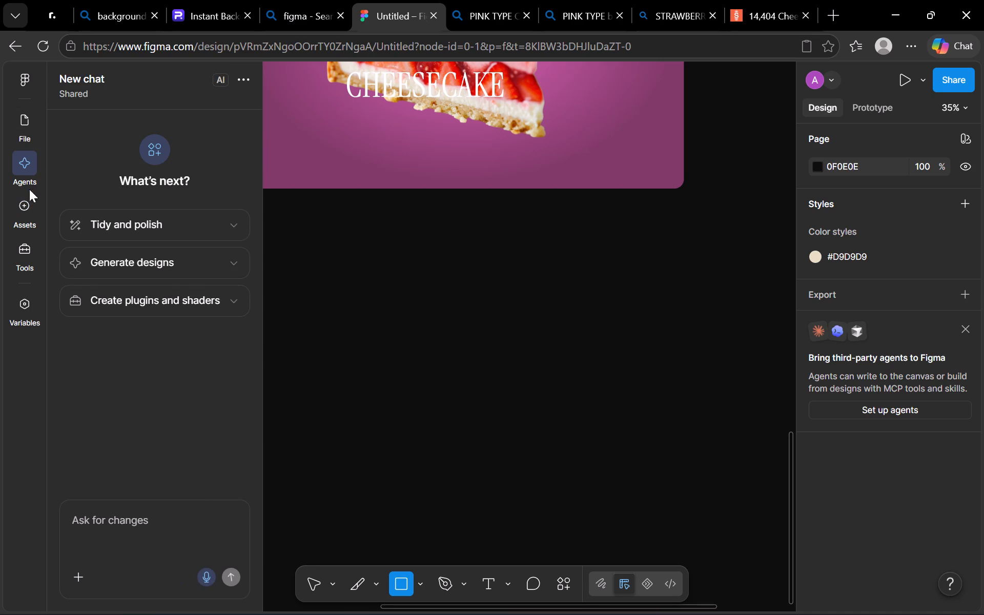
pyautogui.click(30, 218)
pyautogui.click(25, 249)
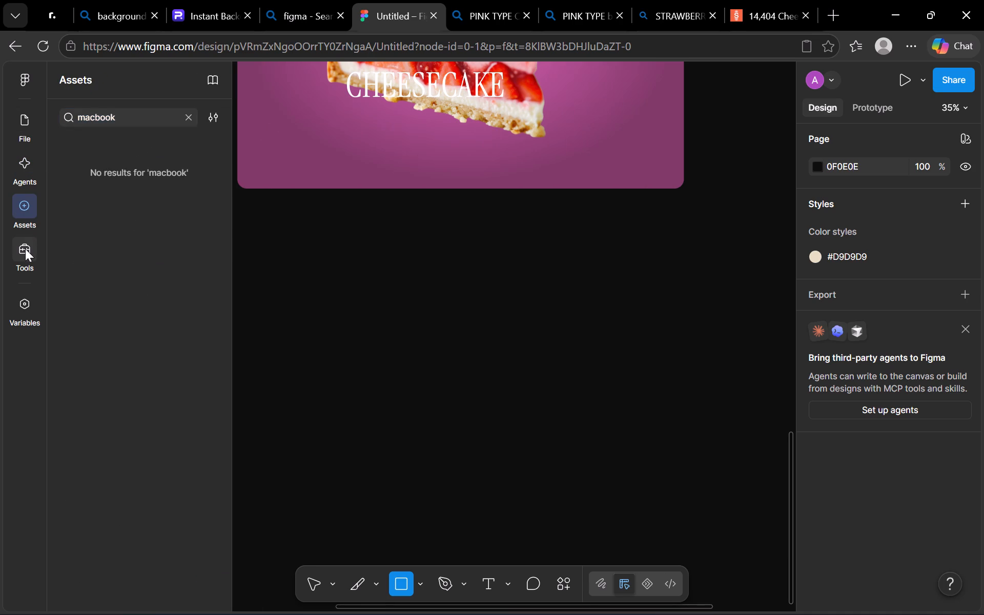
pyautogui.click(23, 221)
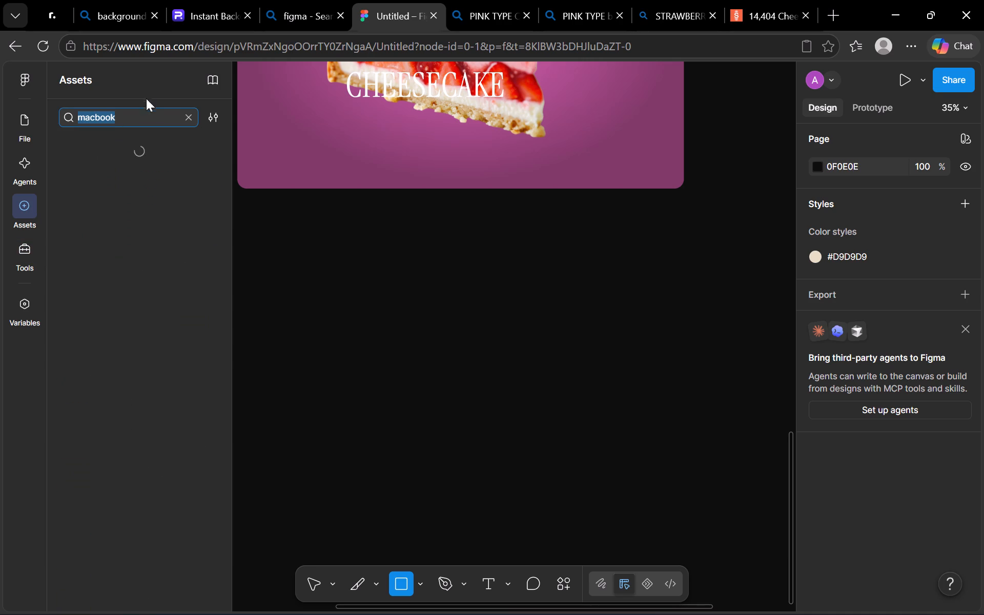
# Clear the asset search and search all libraries again for "macbo".
pyautogui.click(145, 115)
pyautogui.press('=')
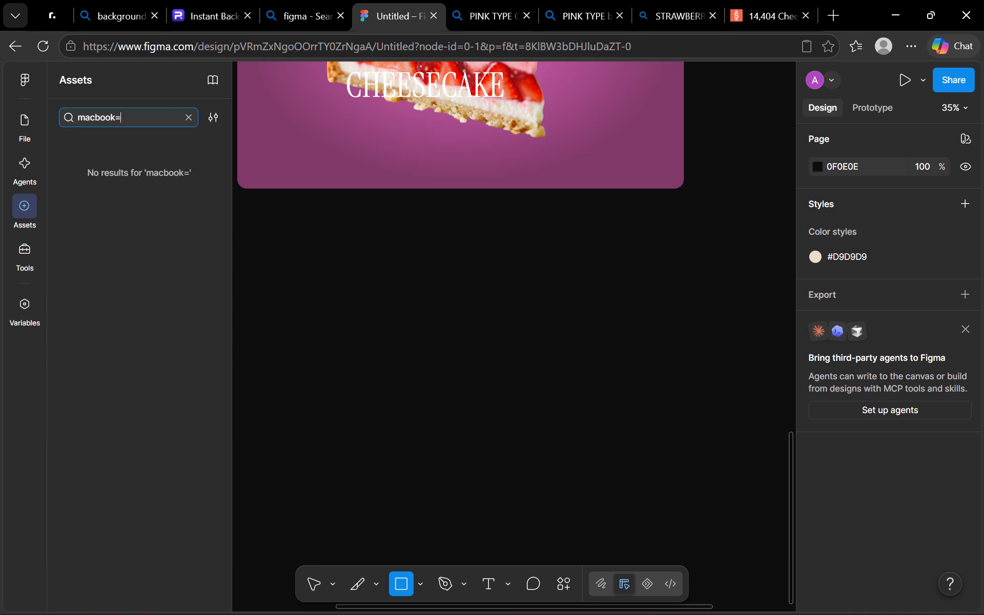
pyautogui.press('BackSpace')
pyautogui.press('BackSpace')
pyautogui.press('BackSpace')
pyautogui.press('BackSpace')
pyautogui.press('BackSpace')
pyautogui.press('BackSpace')
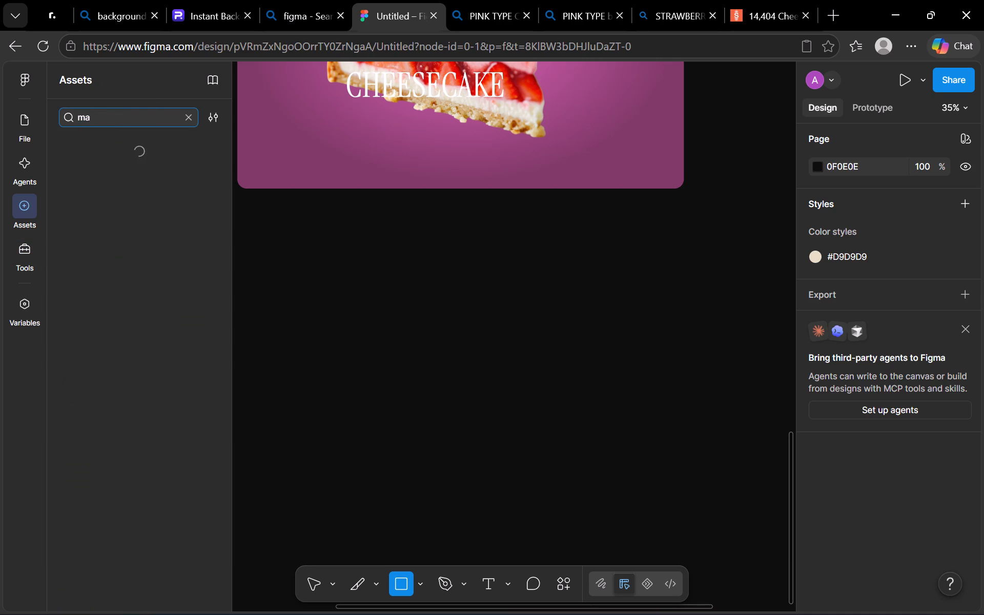
pyautogui.press('BackSpace')
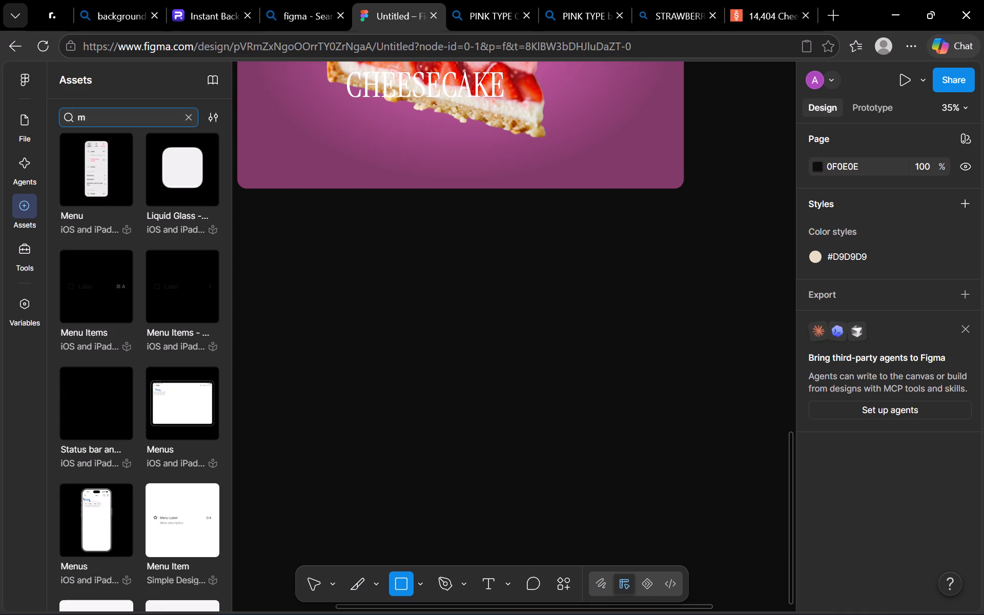
pyautogui.press('BackSpace')
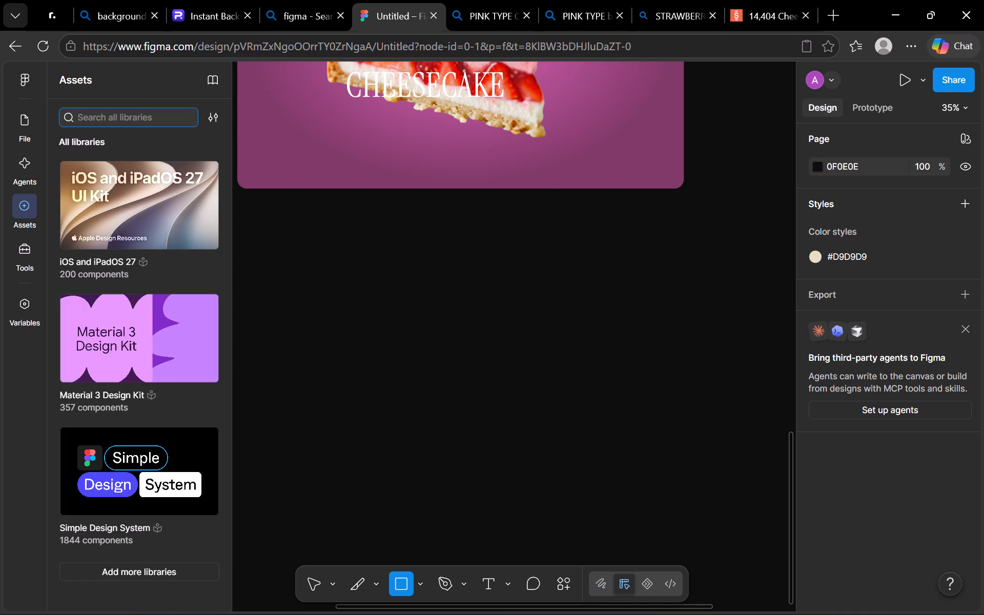
pyautogui.press('m')
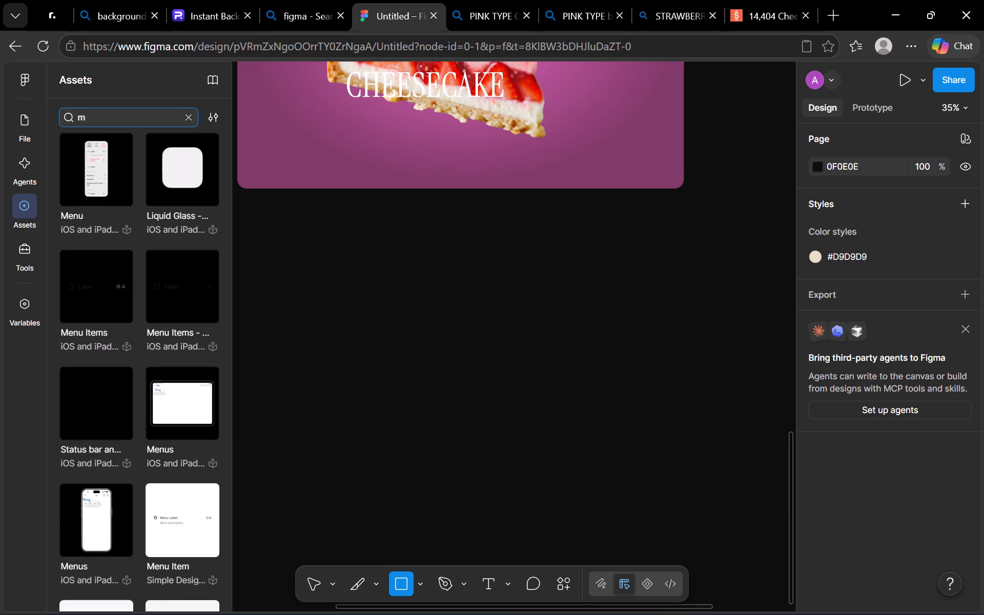
pyautogui.press('a')
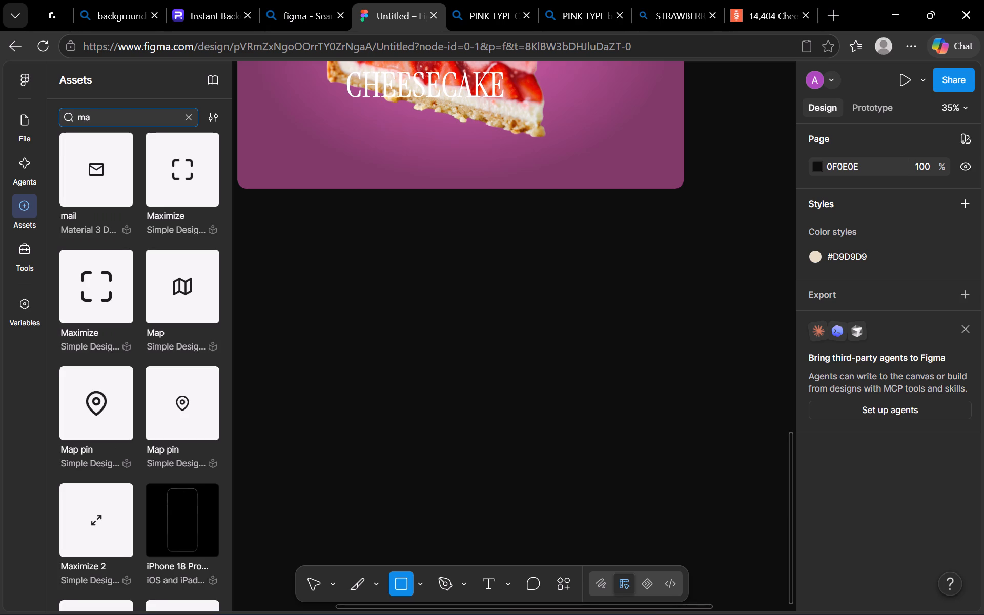
pyautogui.press('c')
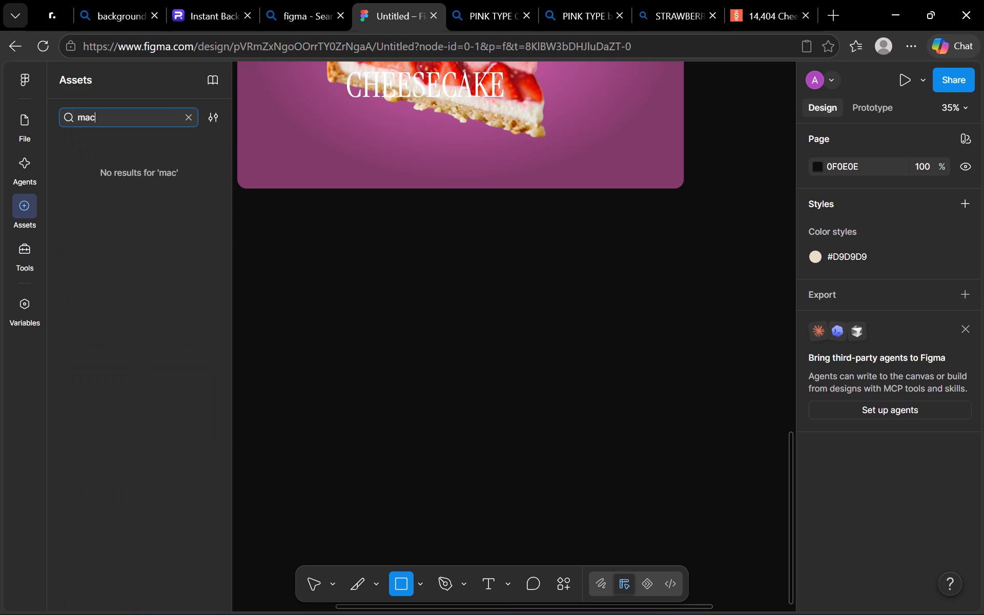
pyautogui.press('b')
pyautogui.press('o')
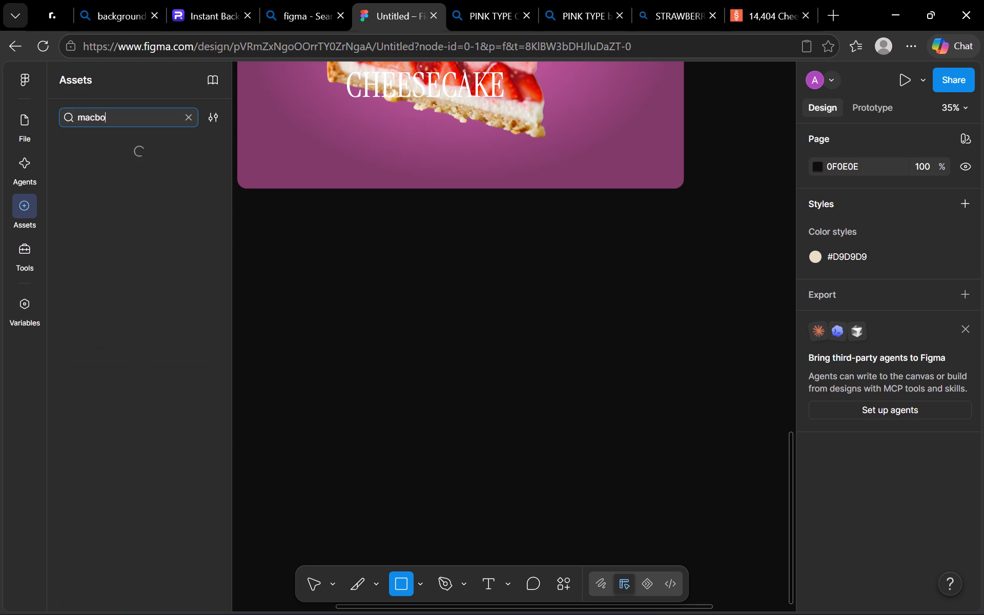
# Shorten the asset library search term to "m".
pyautogui.press('BackSpace')
pyautogui.press('BackSpace')
pyautogui.press('BackSpace')
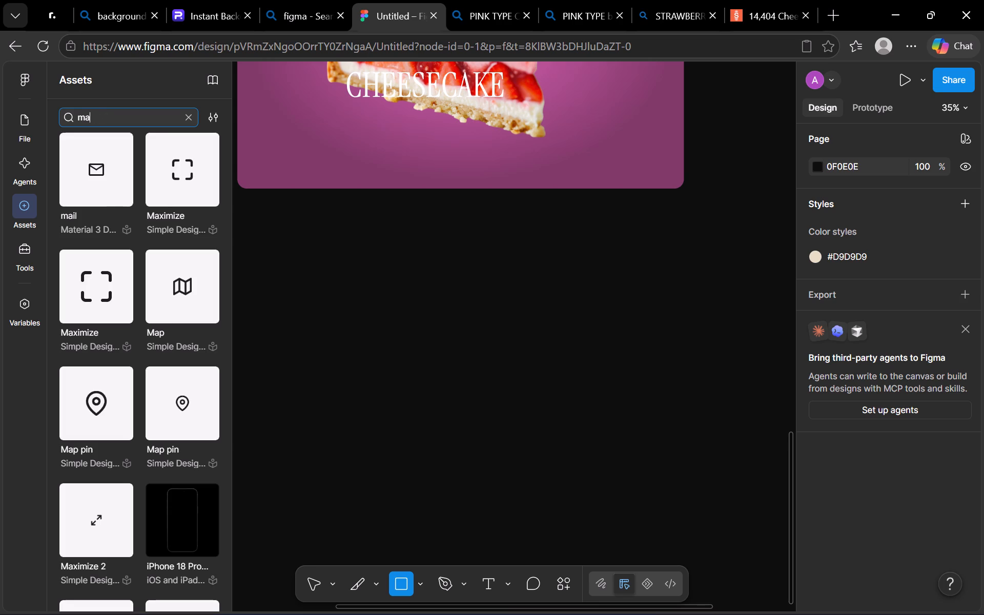
pyautogui.press('BackSpace')
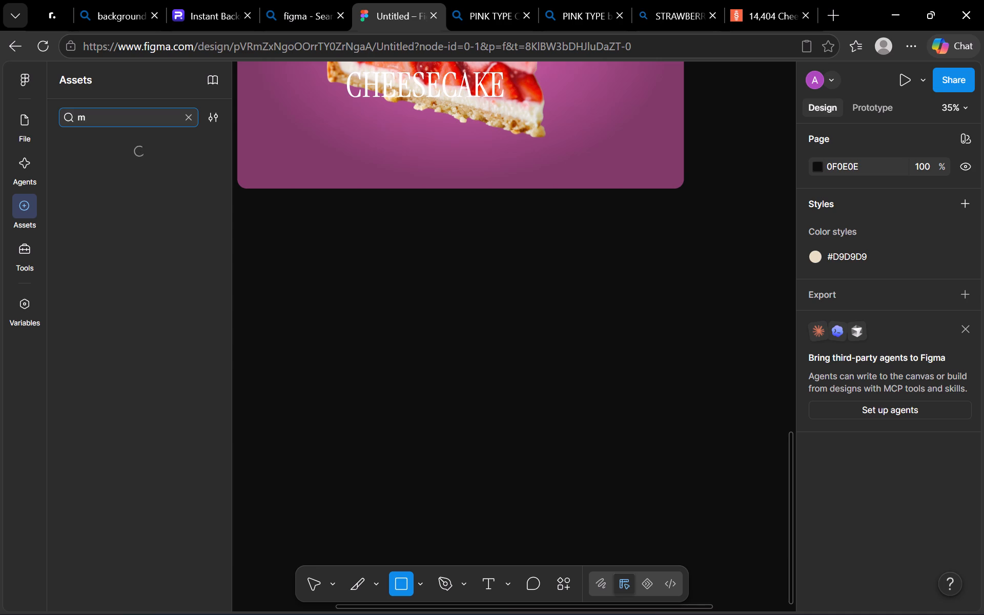
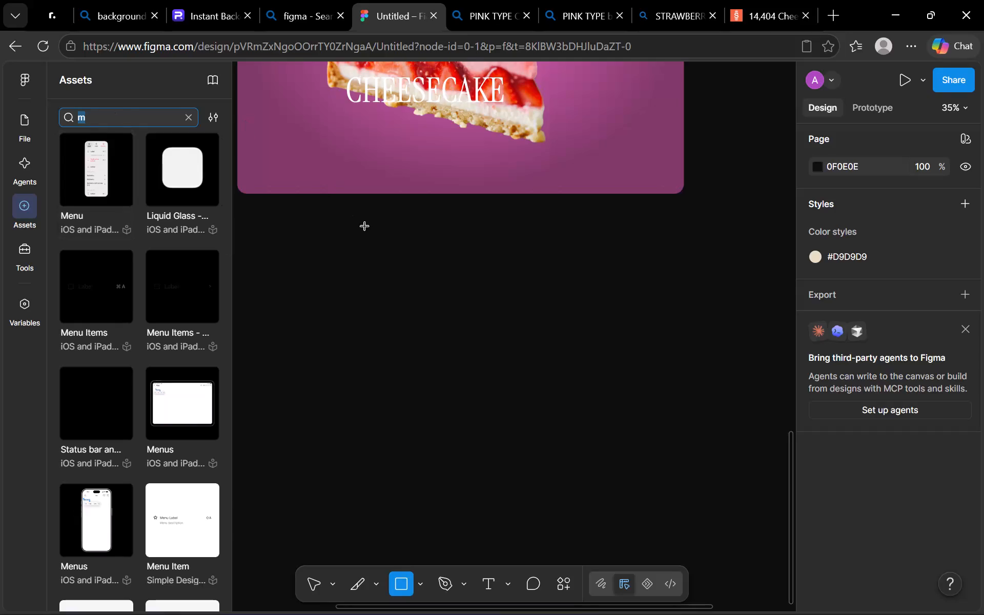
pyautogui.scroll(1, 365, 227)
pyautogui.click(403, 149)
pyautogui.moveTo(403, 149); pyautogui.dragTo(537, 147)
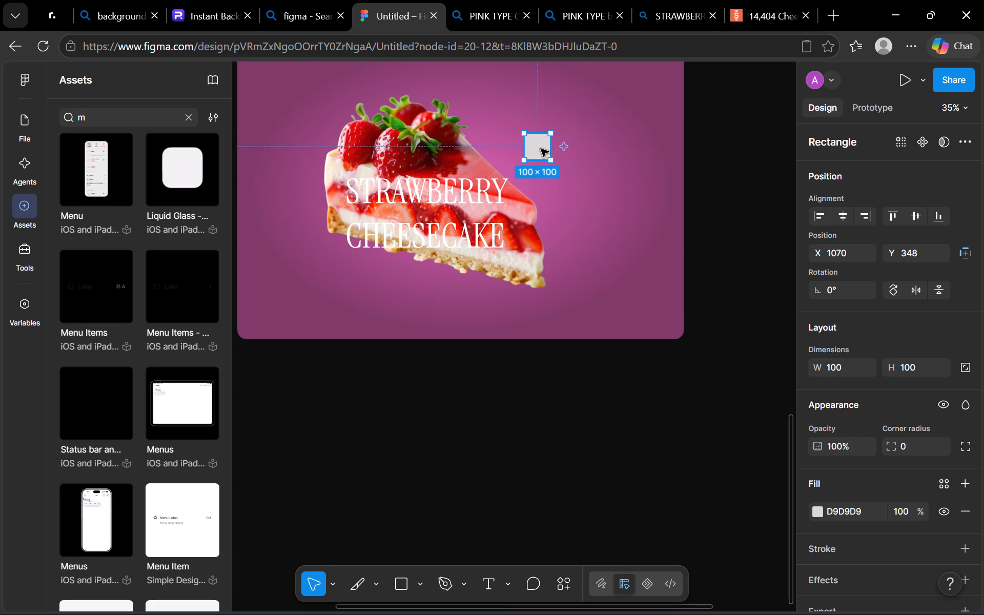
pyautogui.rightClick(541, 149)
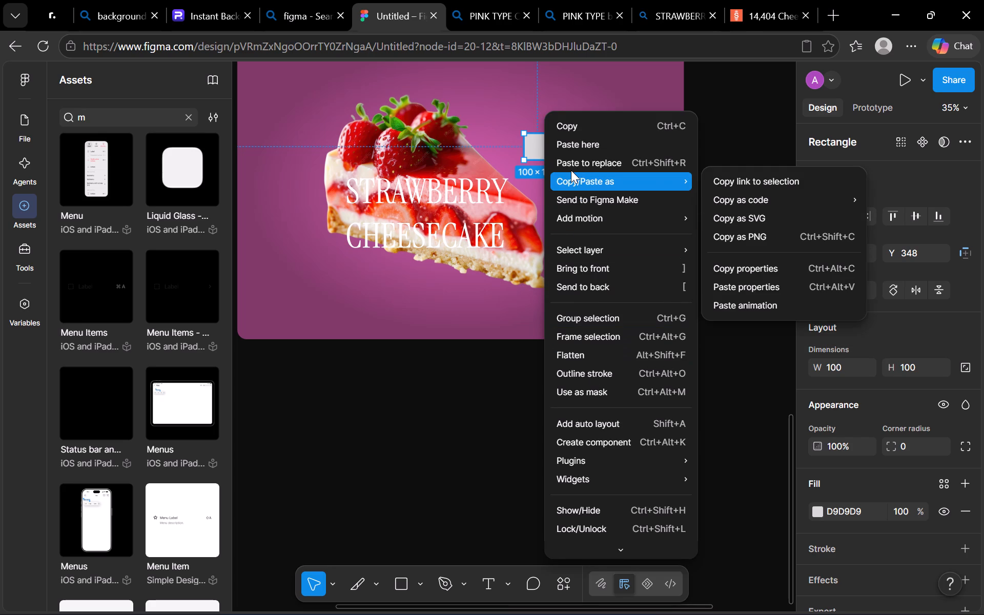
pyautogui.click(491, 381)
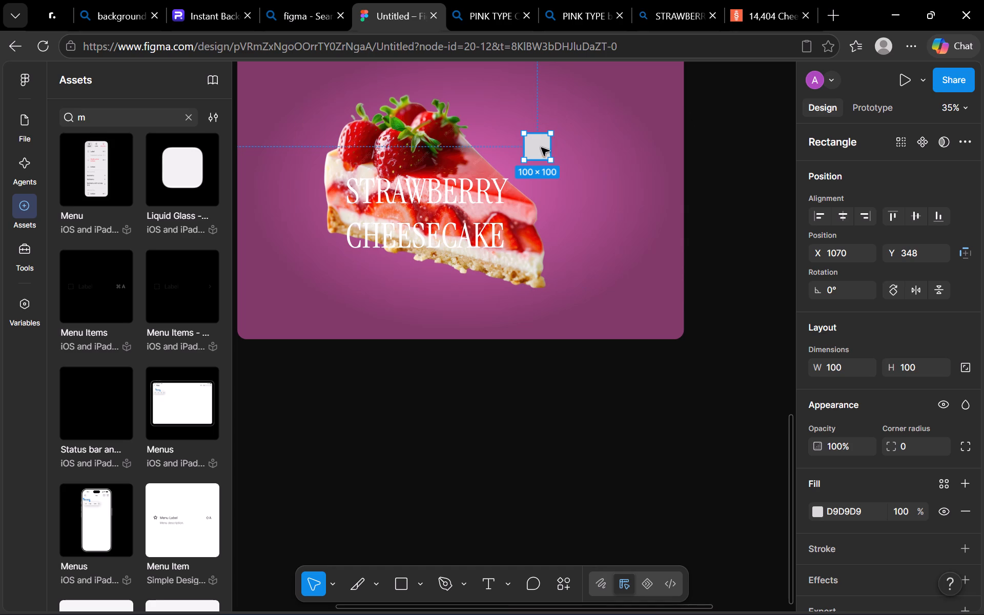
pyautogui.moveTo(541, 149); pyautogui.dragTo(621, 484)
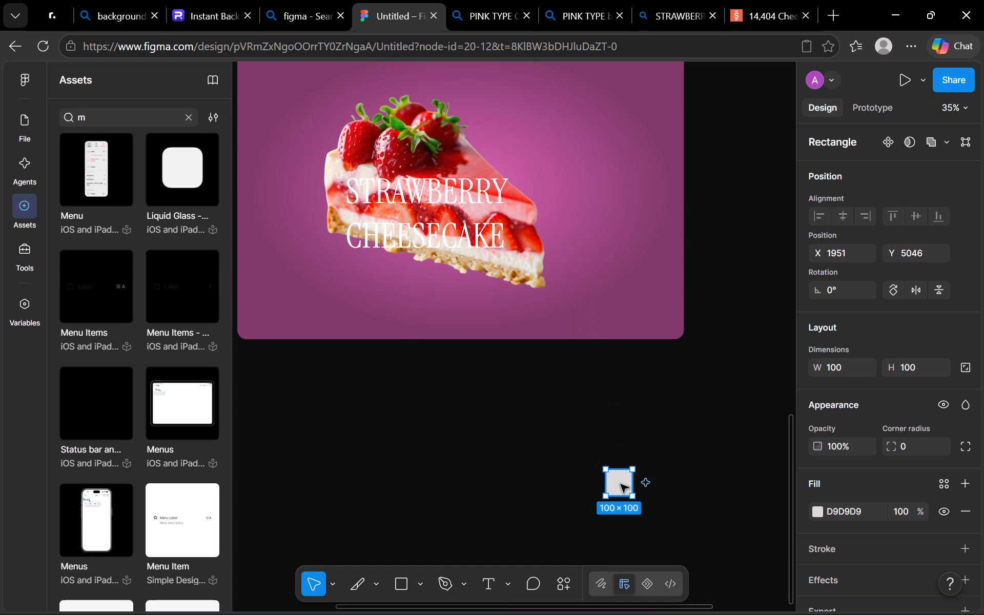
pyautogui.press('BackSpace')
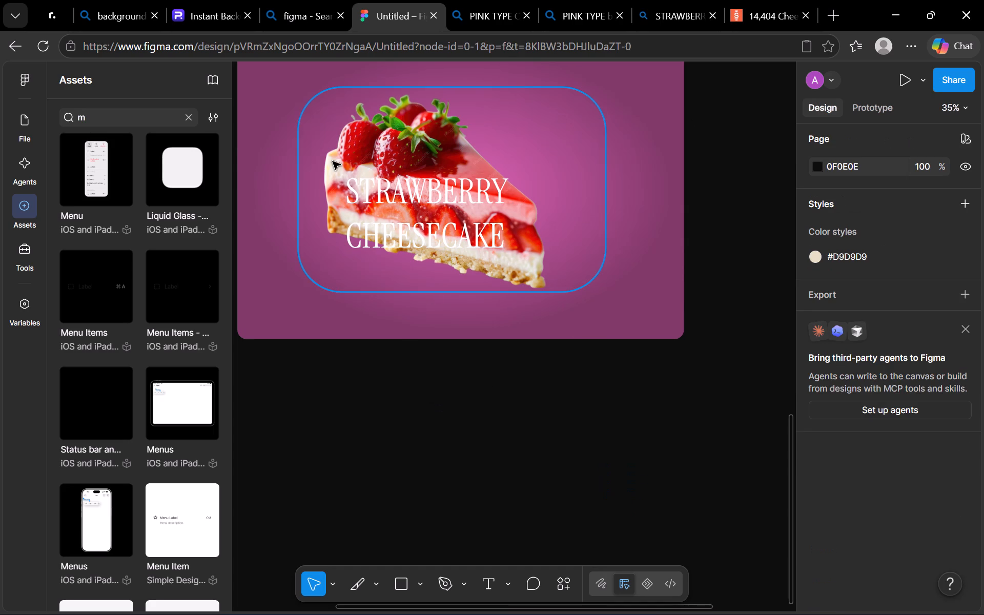
# Replace the asset library search term with "mac".
pyautogui.click(121, 116)
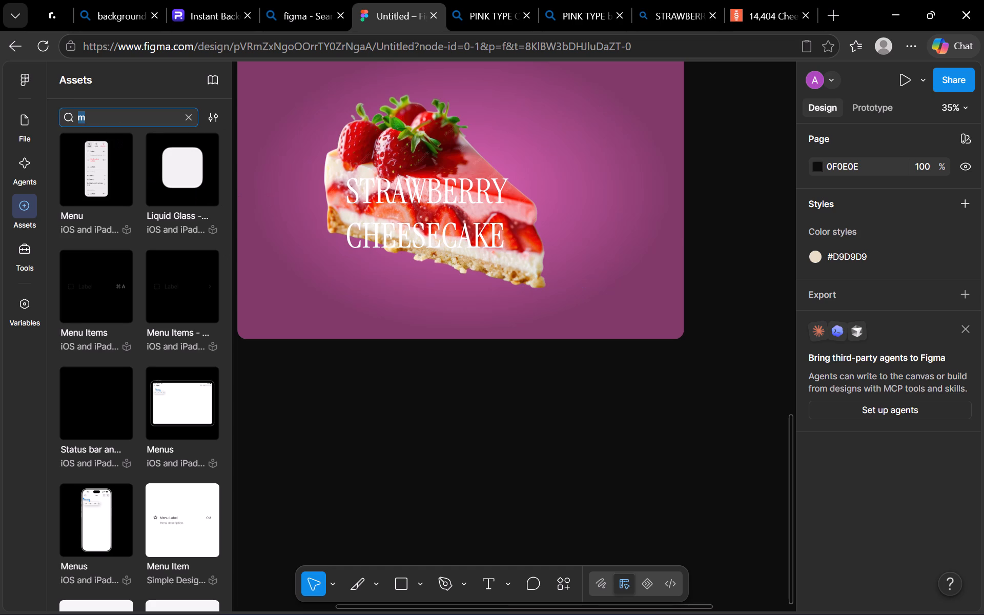
pyautogui.press('a')
pyautogui.press('BackSpace')
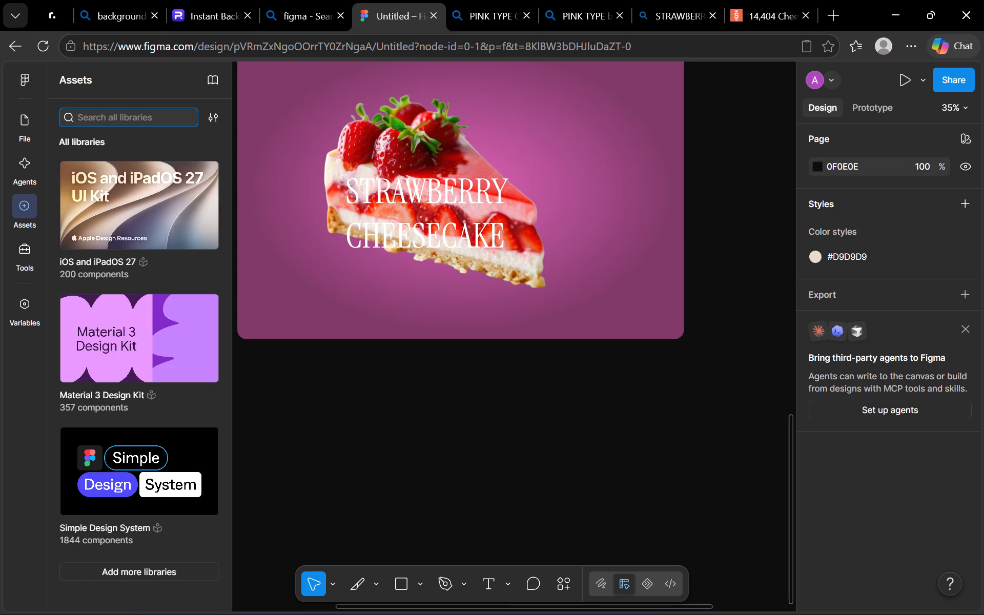
pyautogui.press('m')
pyautogui.write('ac')
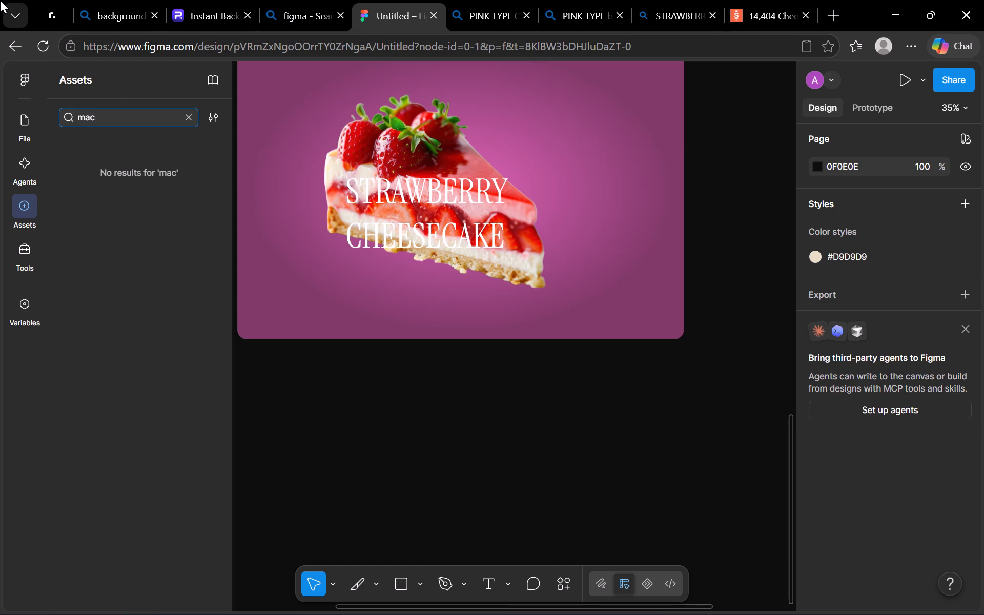
# Clear the asset search and search all libraries for "la".
pyautogui.click(127, 117)
pyautogui.press('BackSpace')
pyautogui.press('BackSpace')
pyautogui.press('BackSpace')
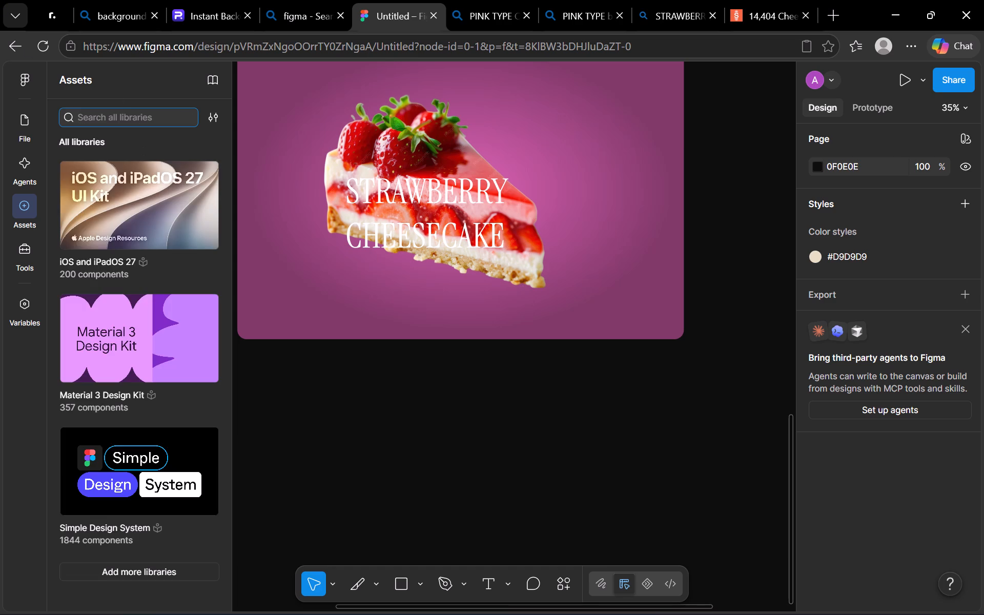
pyautogui.write('la')
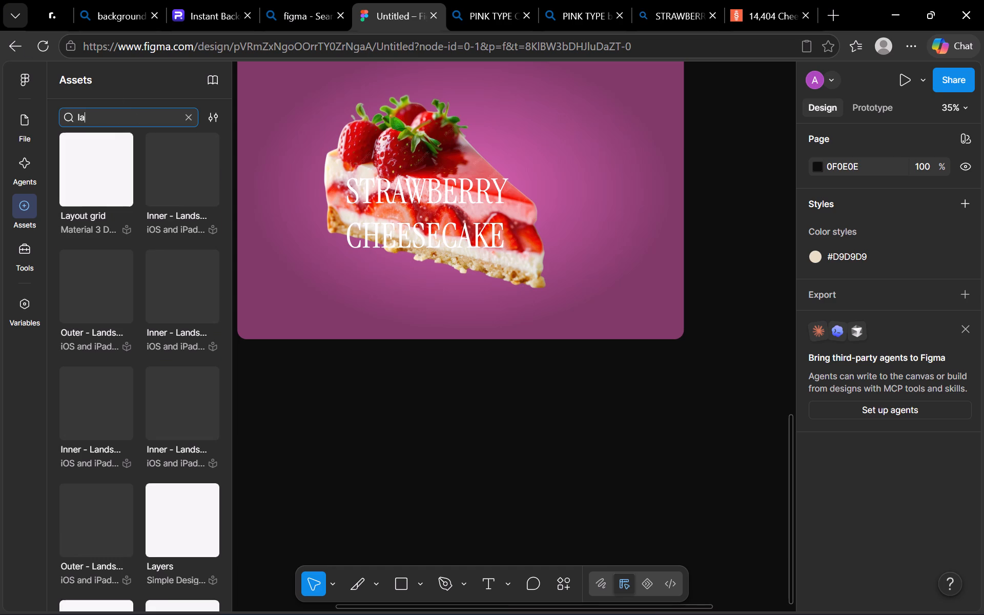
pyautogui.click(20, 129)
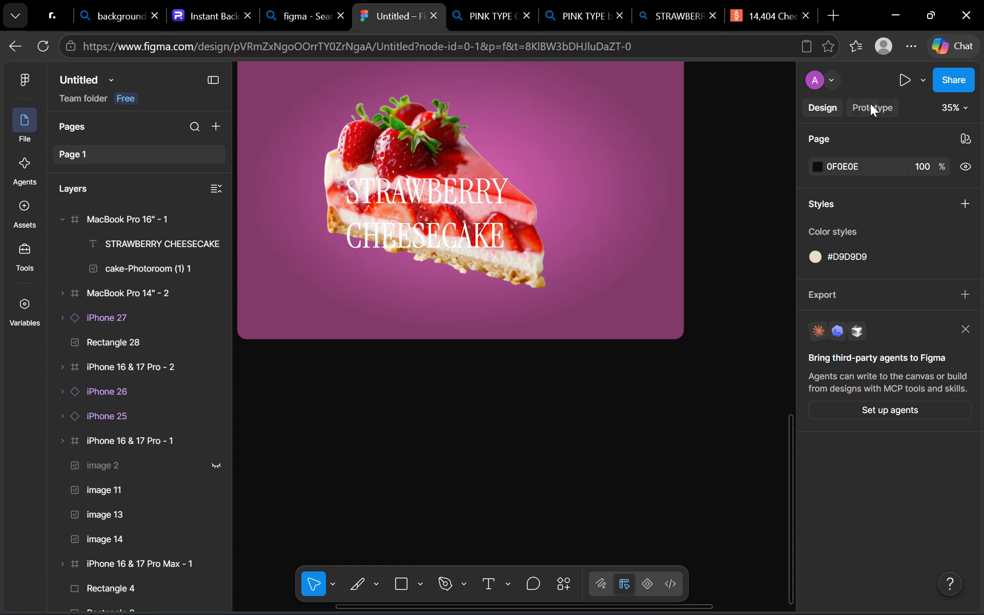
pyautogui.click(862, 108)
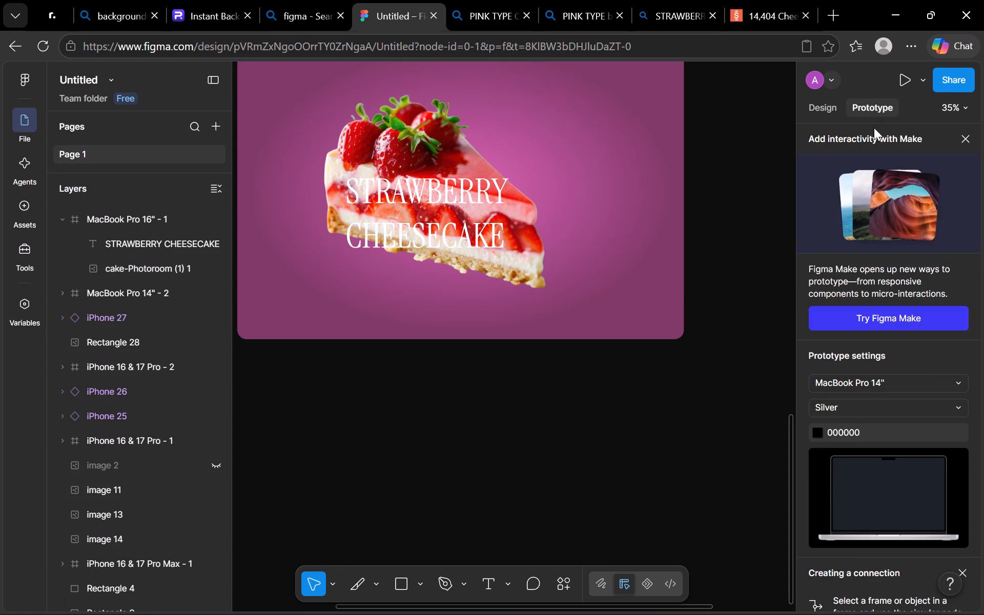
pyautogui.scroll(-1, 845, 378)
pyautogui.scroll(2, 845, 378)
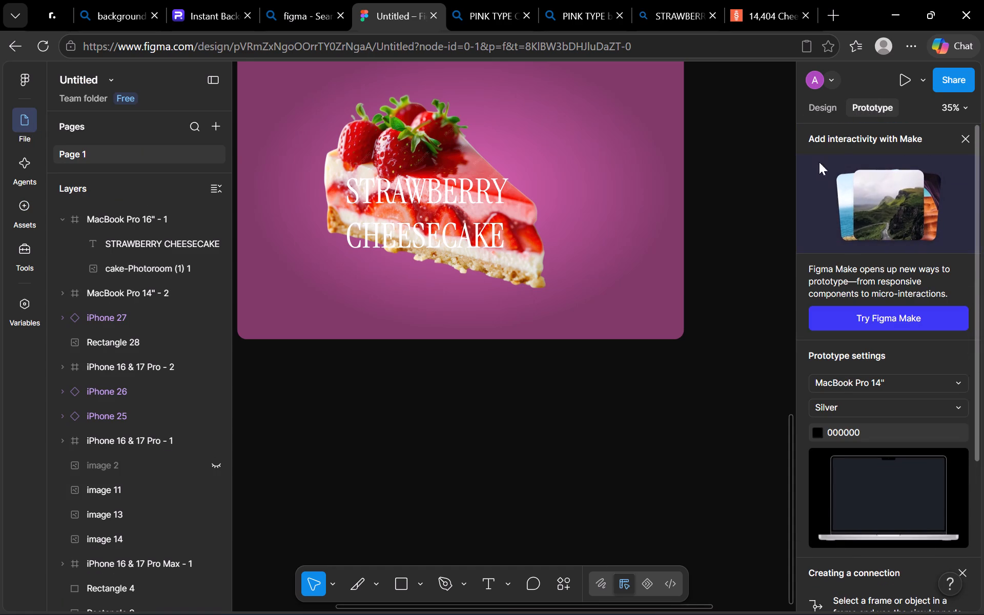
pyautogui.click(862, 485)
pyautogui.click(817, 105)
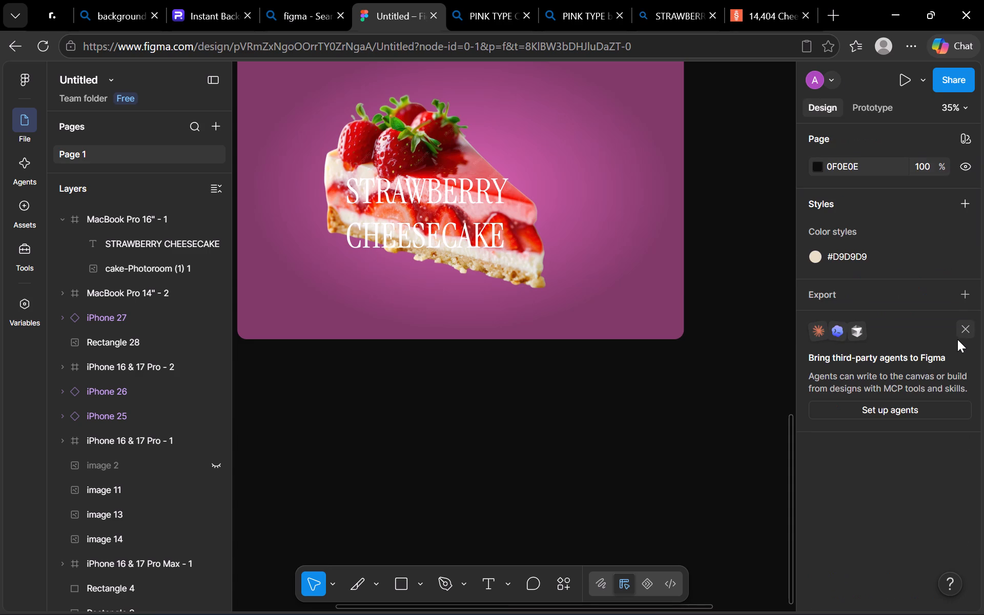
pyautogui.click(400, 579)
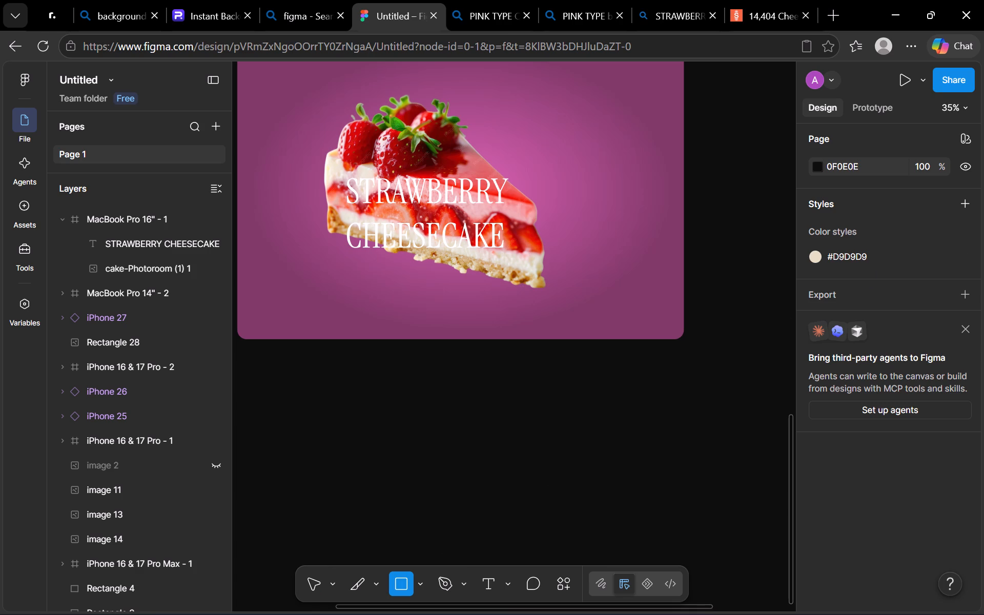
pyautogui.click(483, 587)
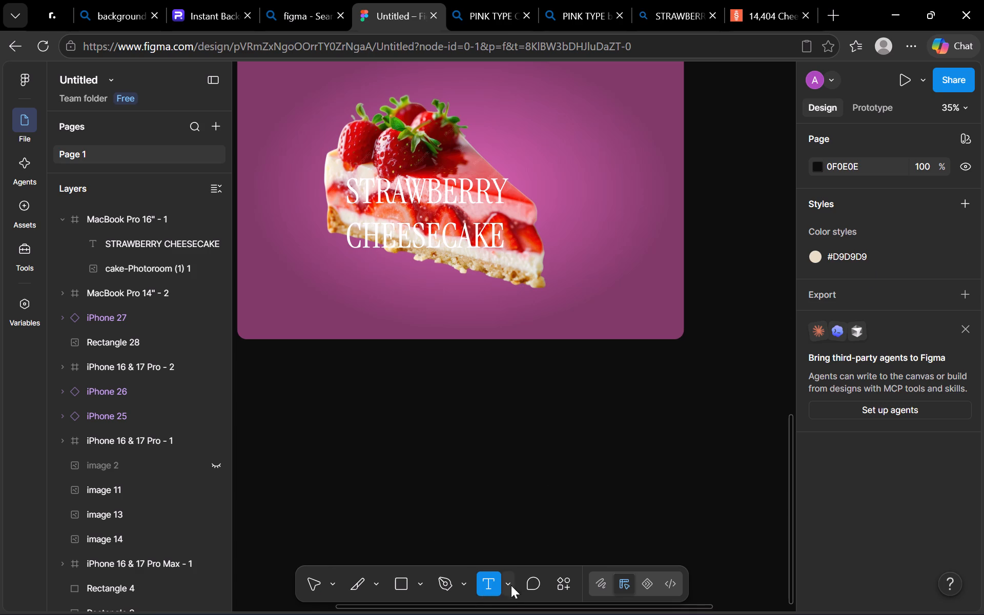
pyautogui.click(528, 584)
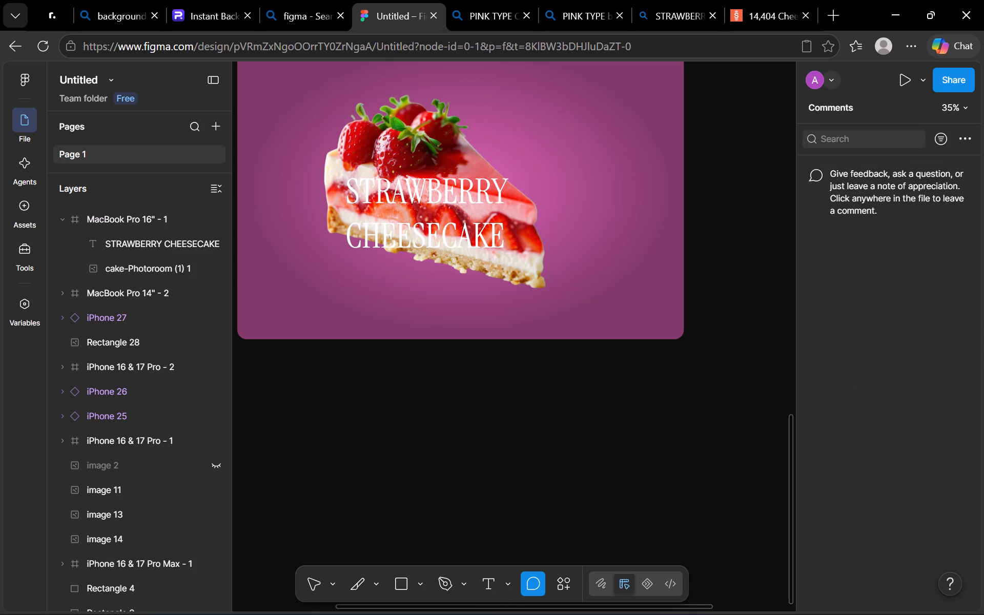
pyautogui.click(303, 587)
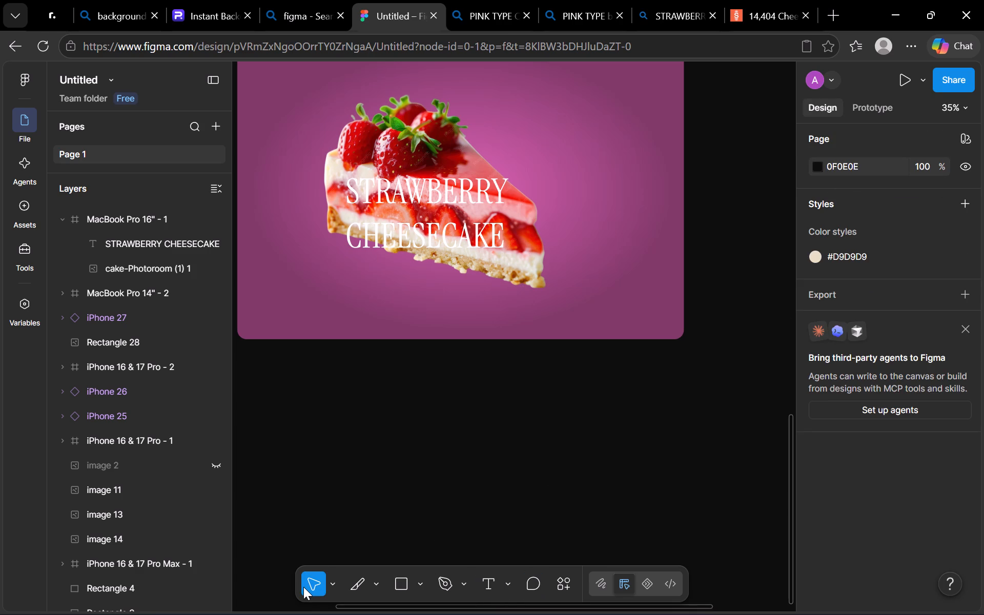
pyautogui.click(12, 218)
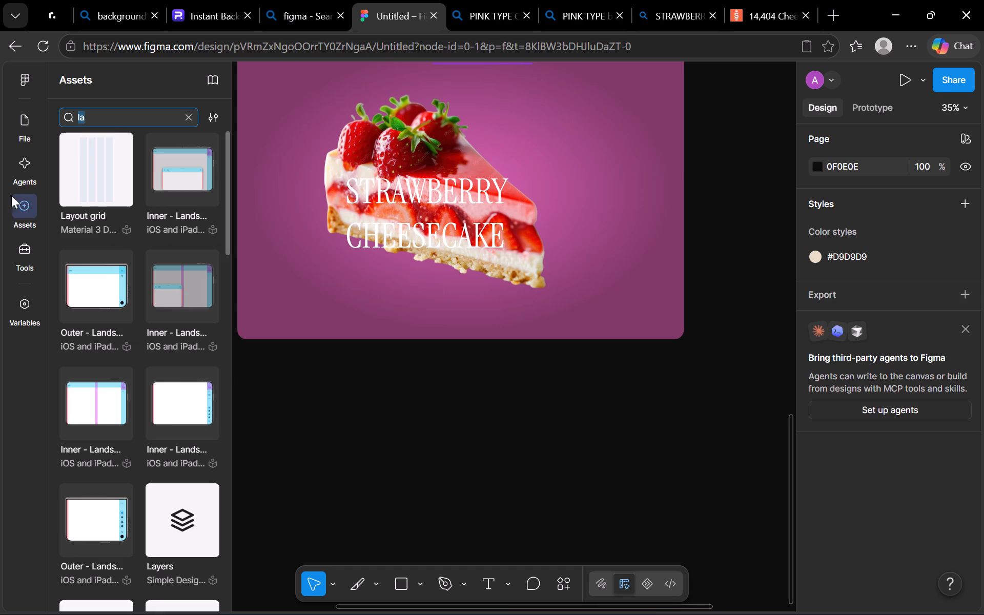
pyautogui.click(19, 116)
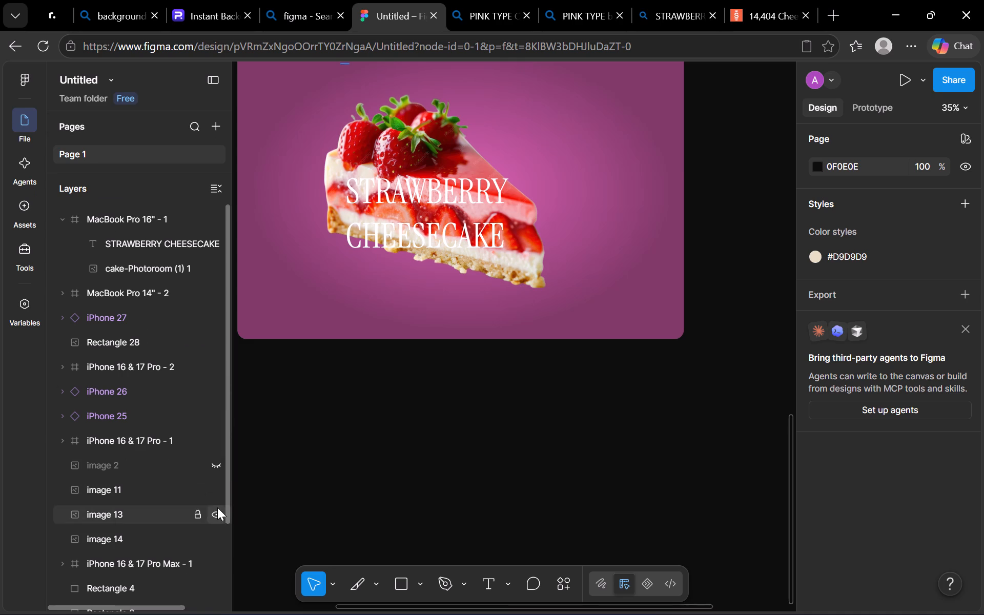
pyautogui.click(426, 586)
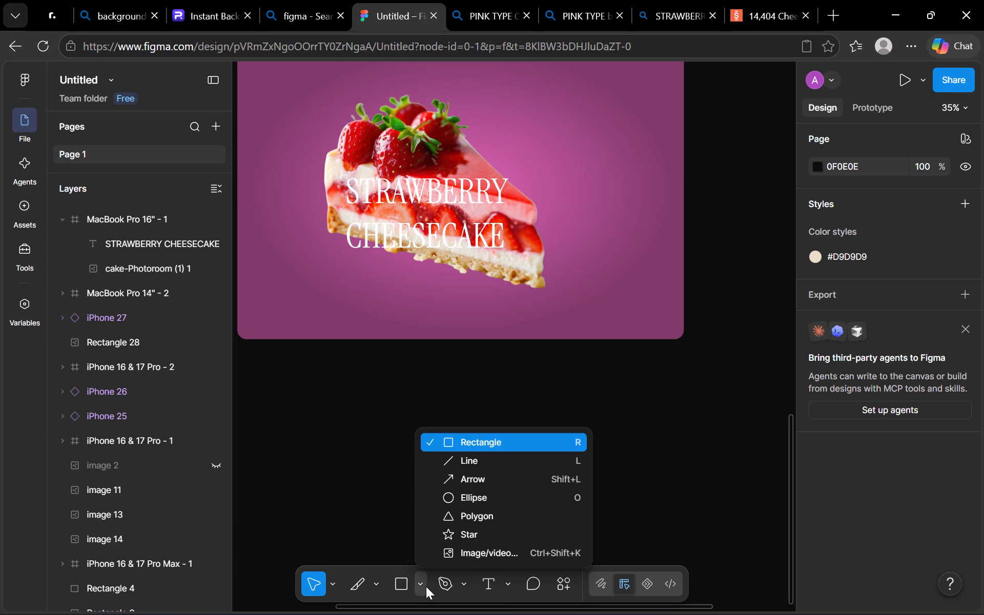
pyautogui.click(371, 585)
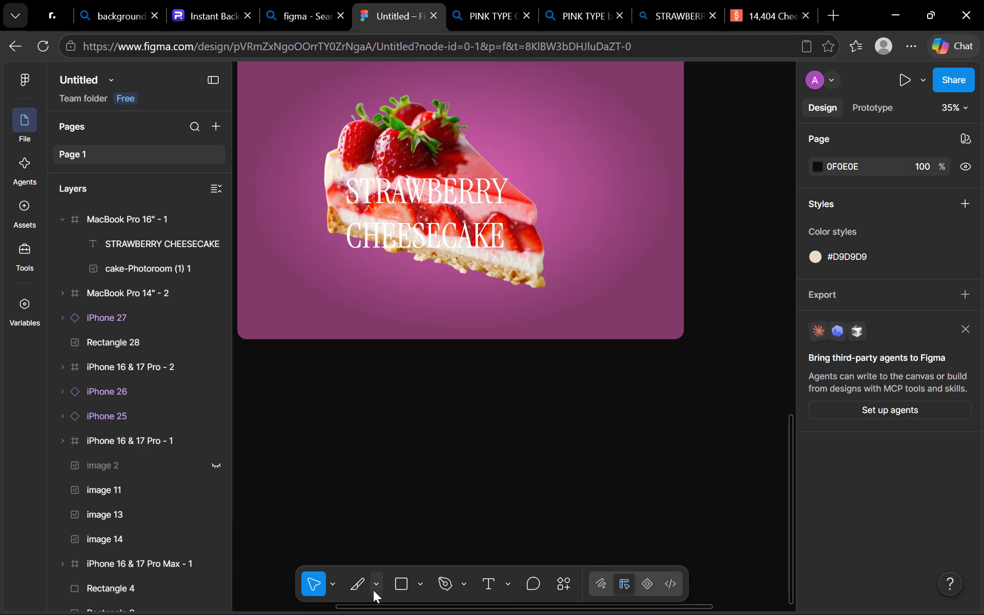
# Add a new frame from the desktop preset MacBook Pro 14" (1512×982).
pyautogui.click(373, 590)
pyautogui.click(491, 520)
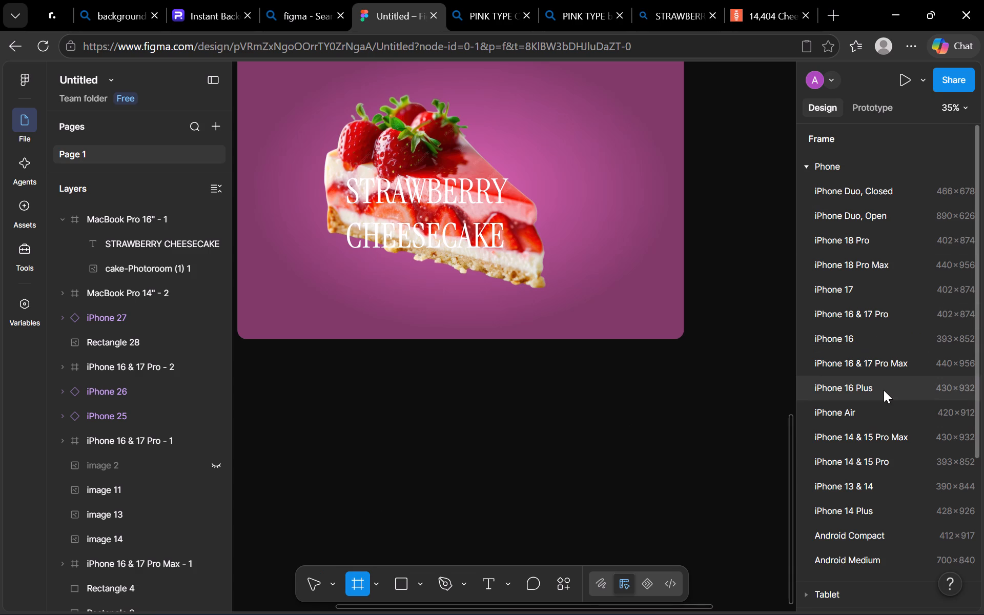
pyautogui.scroll(-1, 884, 390)
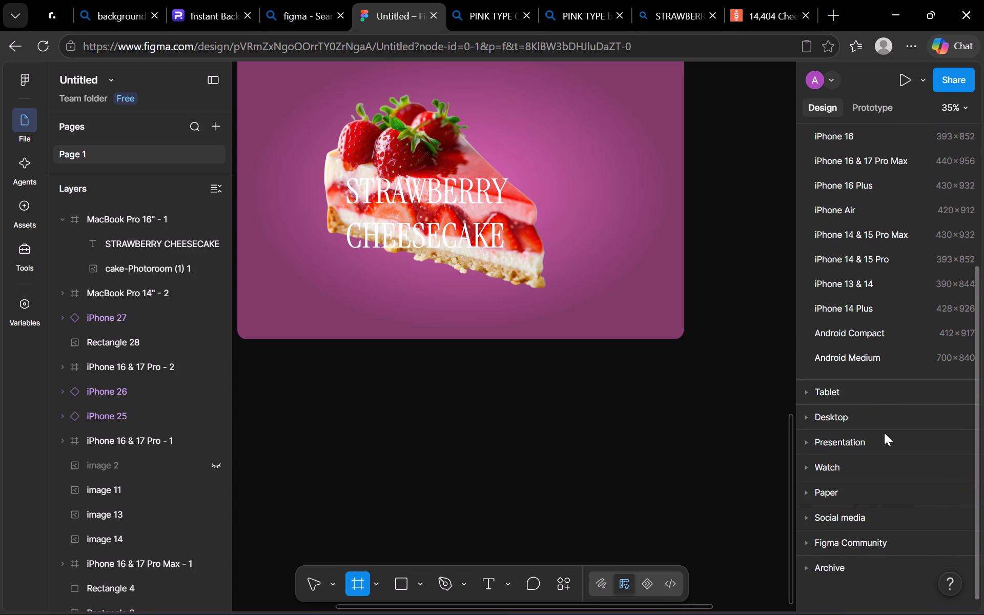
pyautogui.click(883, 409)
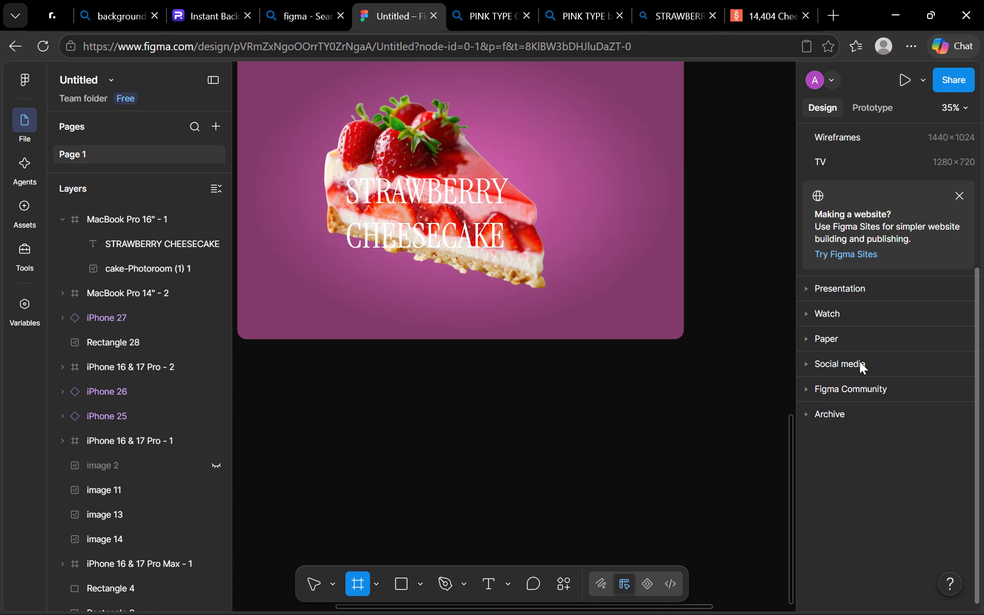
pyautogui.click(954, 192)
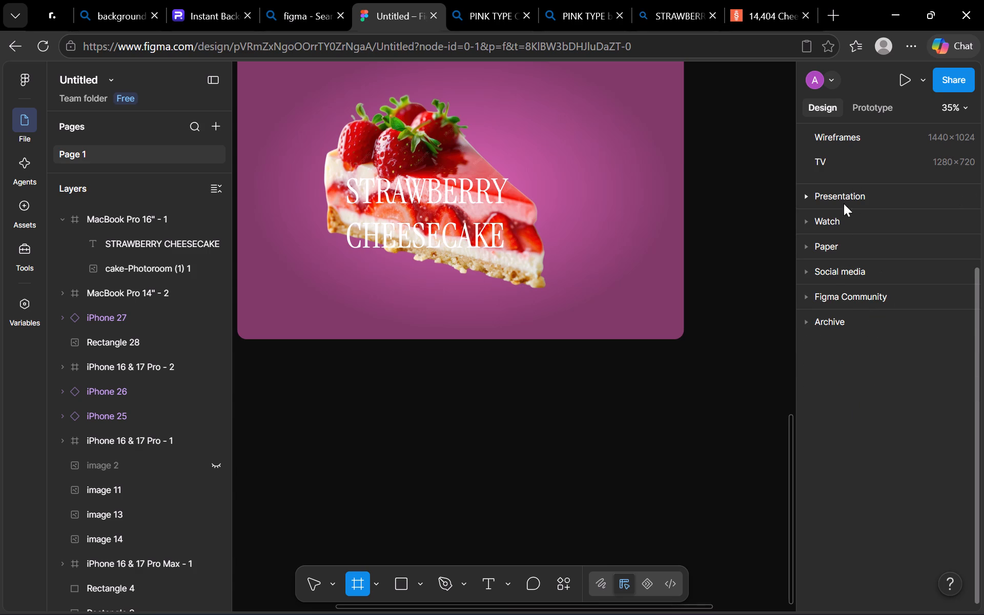
pyautogui.click(849, 191)
pyautogui.scroll(3, 849, 191)
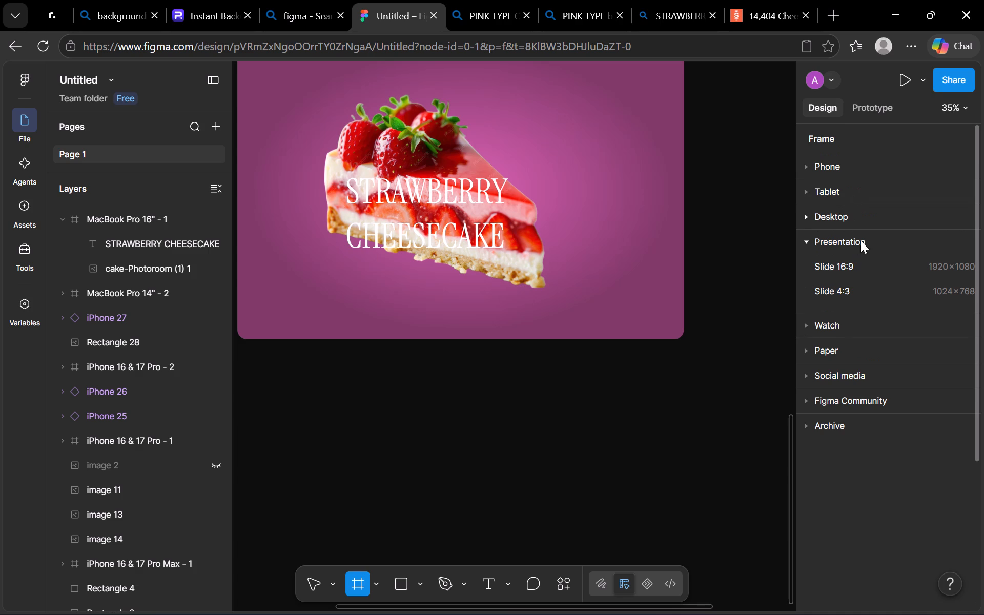
pyautogui.click(869, 218)
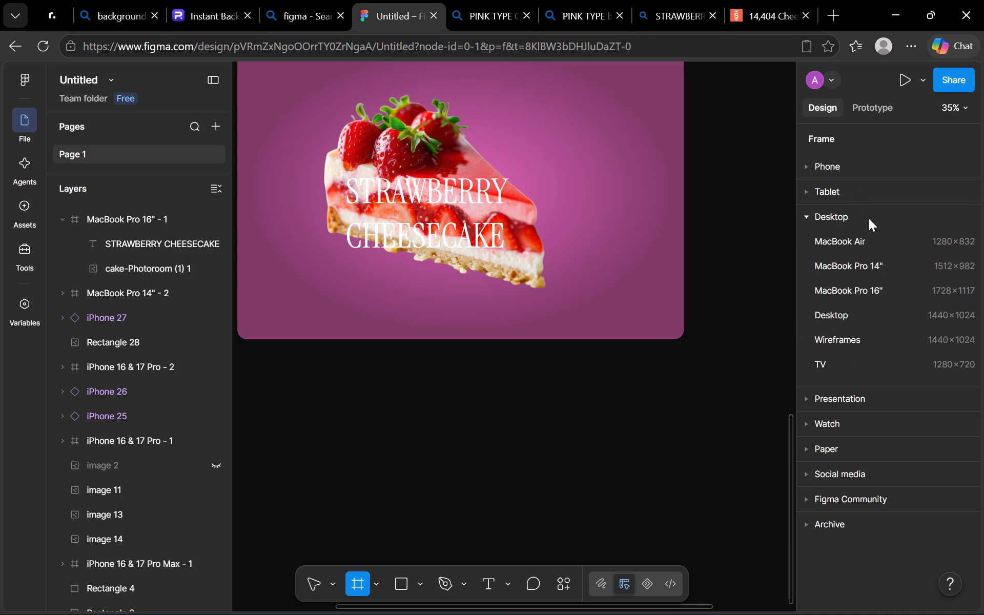
pyautogui.click(886, 261)
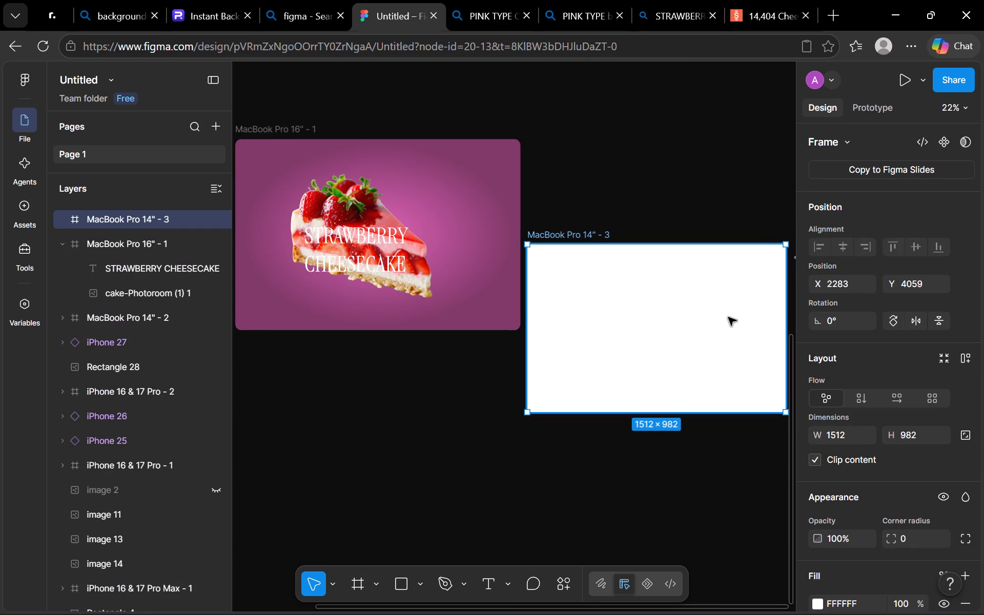
# Move the new MacBook Pro 14" frame below the cheesecake frame, to about X 696, Y 4729.
pyautogui.moveTo(728, 317); pyautogui.dragTo(482, 418)
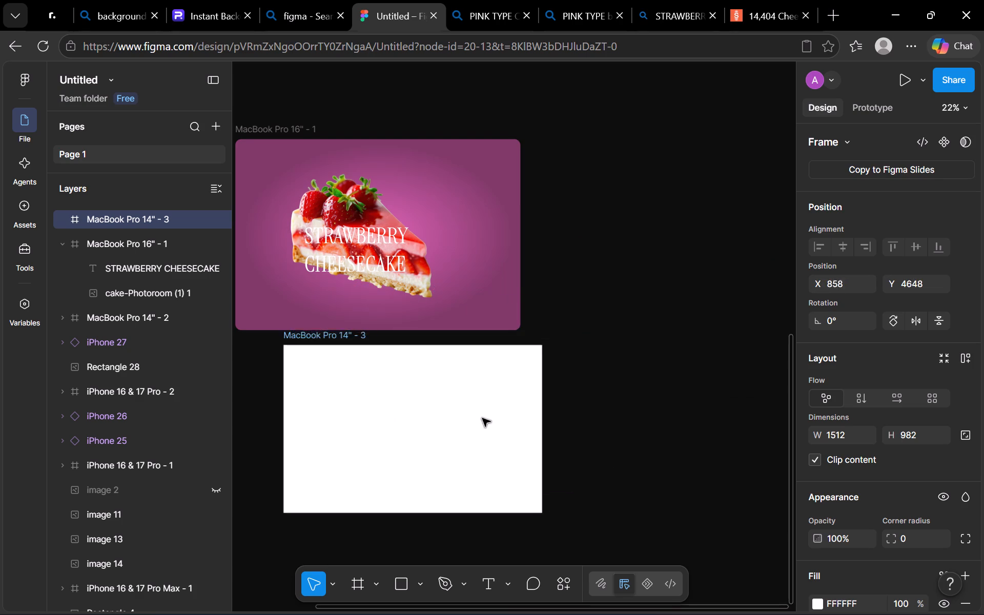
pyautogui.moveTo(482, 418); pyautogui.dragTo(457, 432)
# Enlarge the white MacBook Pro 14" frame from its upper corners to about 1641 × 1053, nearly matching the cheesecake frame's width.
pyautogui.hscroll(2, 512, 423)
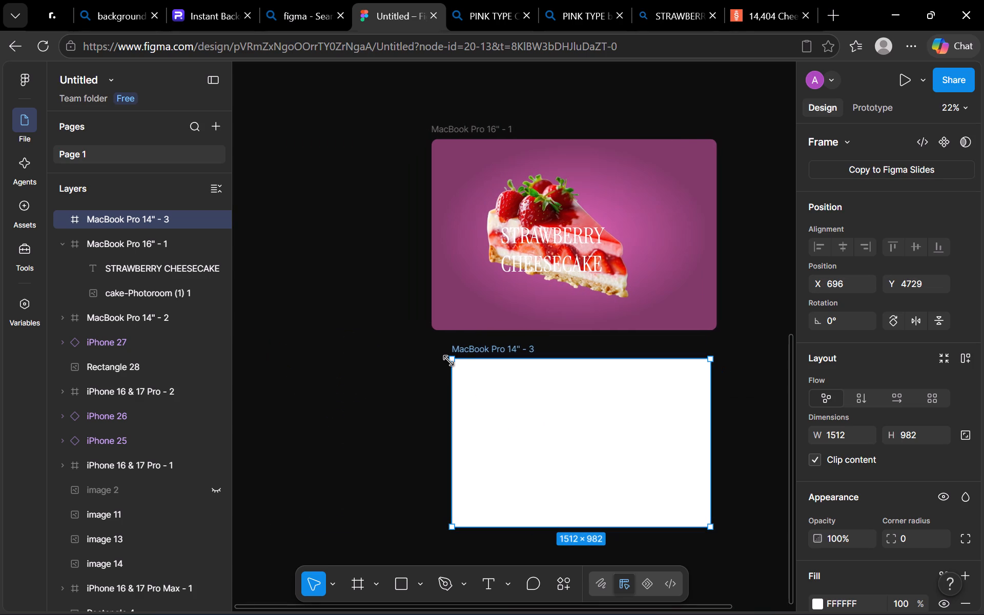
pyautogui.moveTo(449, 360); pyautogui.dragTo(436, 348)
pyautogui.click(713, 351)
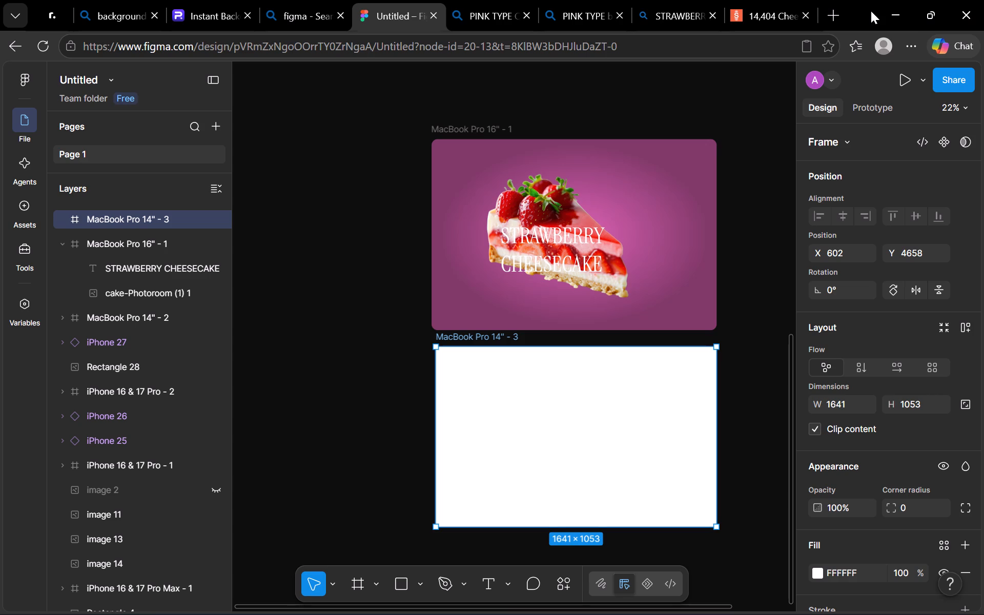
# Close the browser tab titled "14,404 Chee…".
pyautogui.click(805, 13)
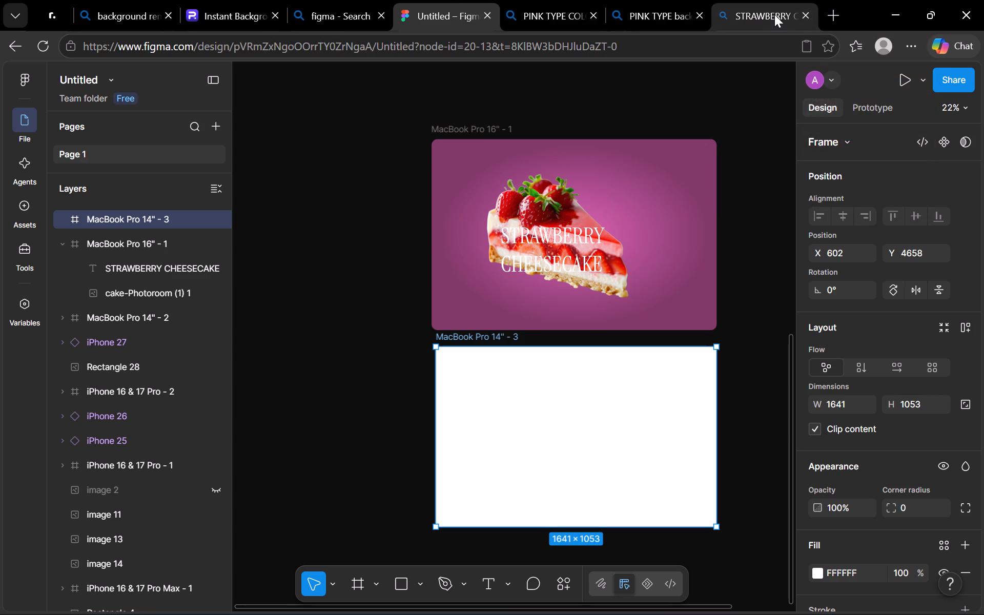
# Close all the remaining search and background-remover browser tabs, keeping only the Untitled Figma file open.
pyautogui.click(805, 12)
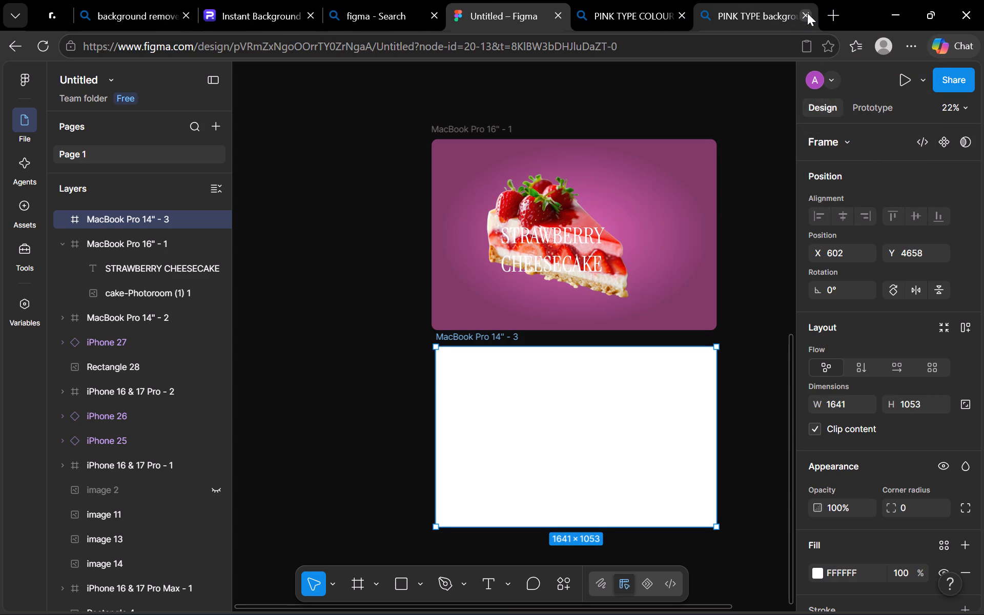
pyautogui.click(807, 13)
pyautogui.click(807, 13)
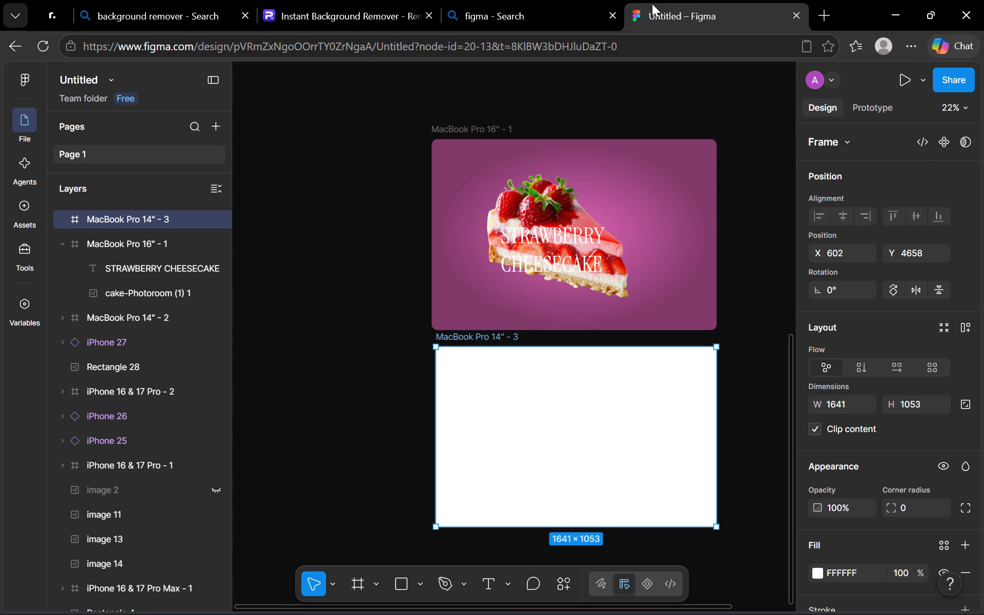
pyautogui.click(616, 11)
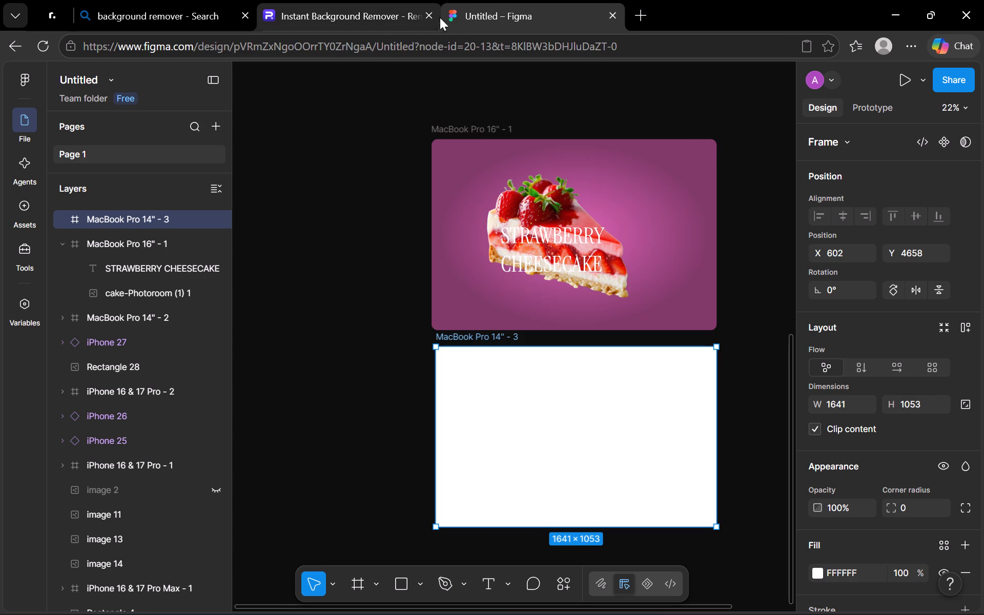
pyautogui.click(427, 16)
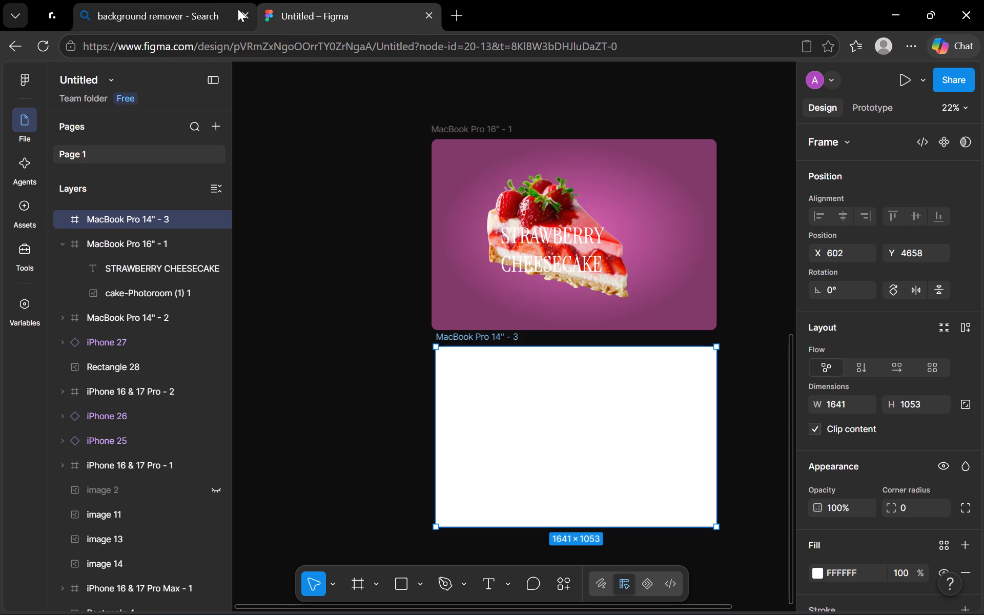
pyautogui.click(249, 16)
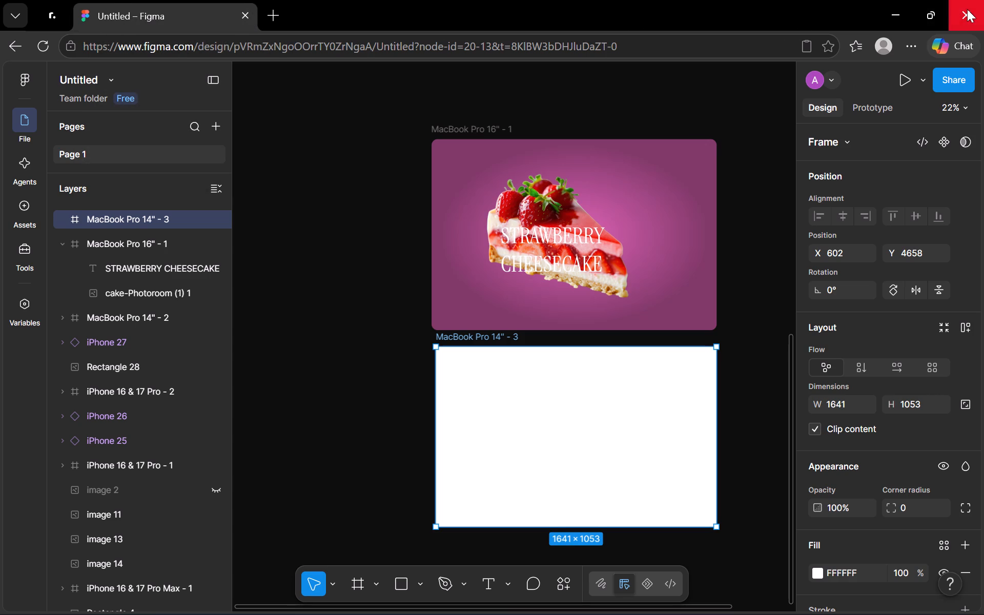
# Close the browser window with the Figma file and the photo viewer showing cake-Photoroom (1).png.
pyautogui.click(967, 9)
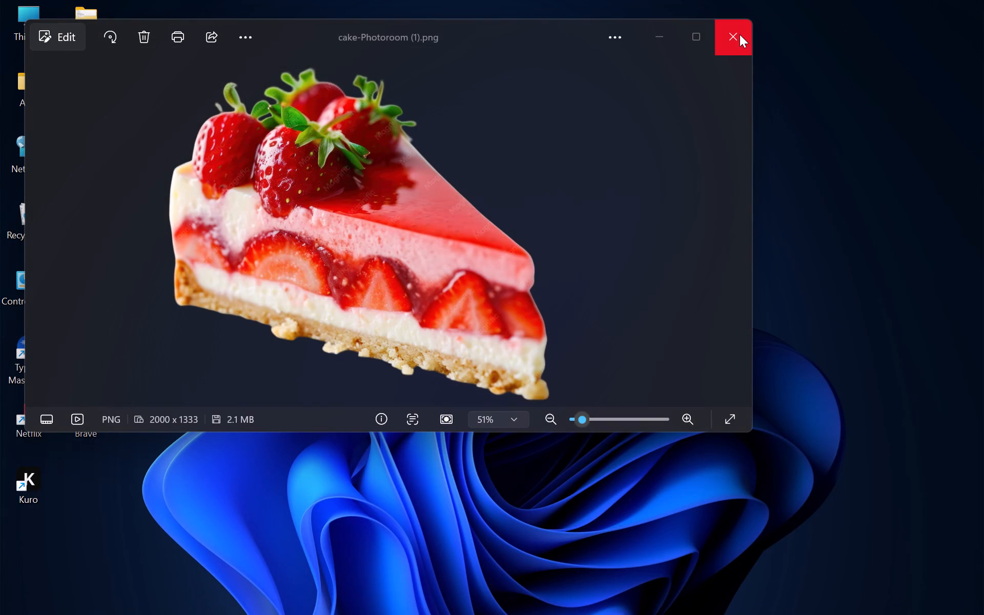
pyautogui.click(740, 34)
# Shut down the computer from the desktop.
pyautogui.press('super+x')
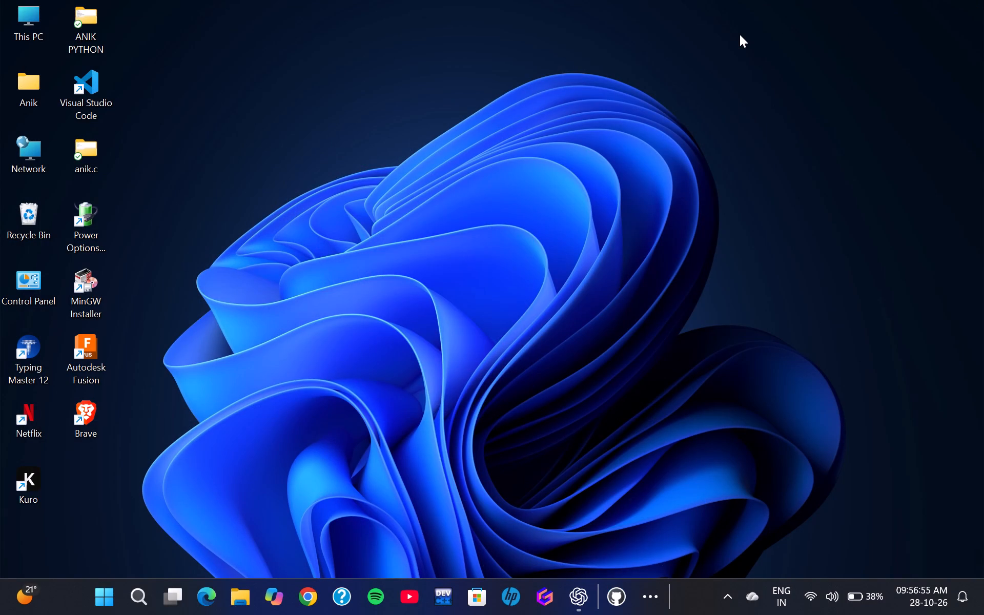
pyautogui.write('uu')
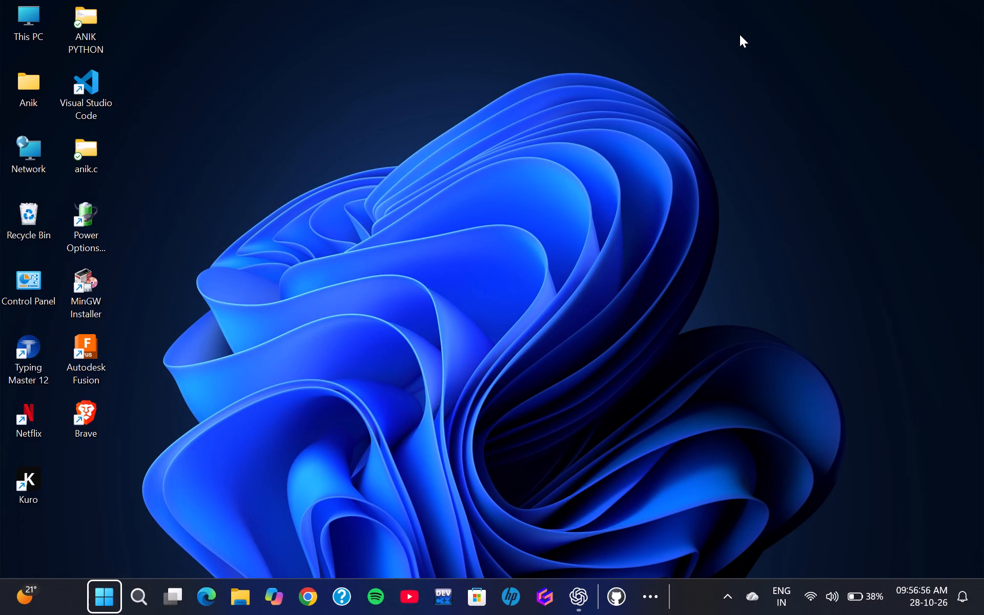